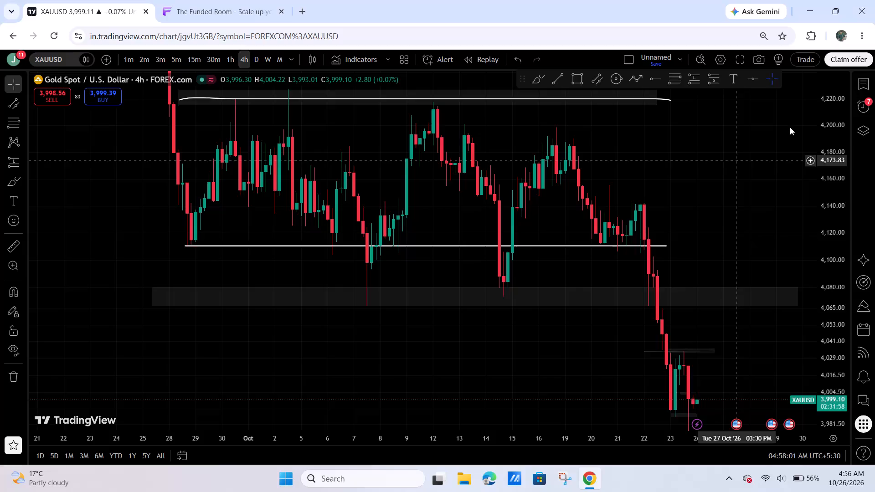
# Delete the two thick white lines along the October range, at about 4,110 and about 4,220.
pyautogui.moveTo(753, 240); pyautogui.dragTo(784, 242)
pyautogui.click(636, 247)
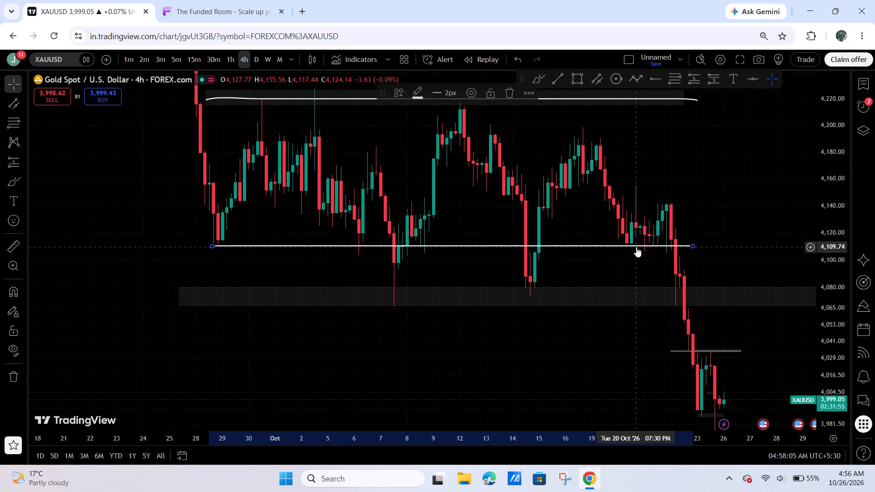
pyautogui.click(506, 93)
pyautogui.moveTo(684, 193); pyautogui.dragTo(732, 215)
pyautogui.click(731, 123)
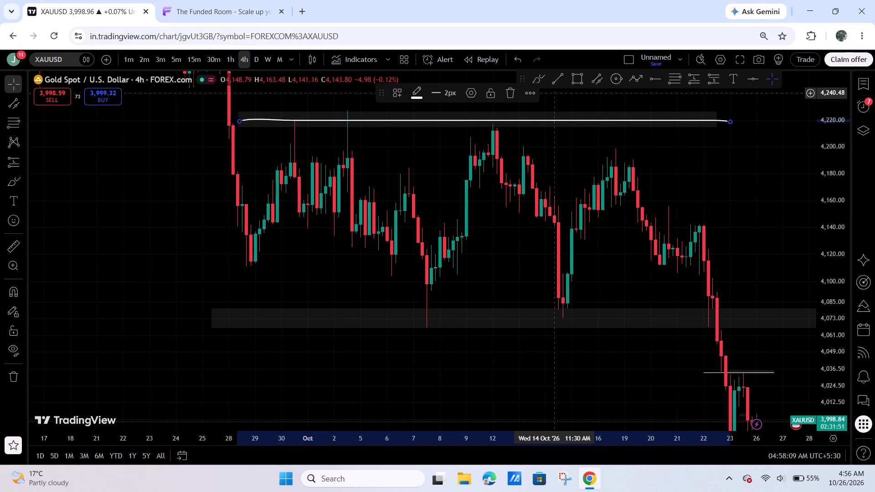
pyautogui.click(512, 96)
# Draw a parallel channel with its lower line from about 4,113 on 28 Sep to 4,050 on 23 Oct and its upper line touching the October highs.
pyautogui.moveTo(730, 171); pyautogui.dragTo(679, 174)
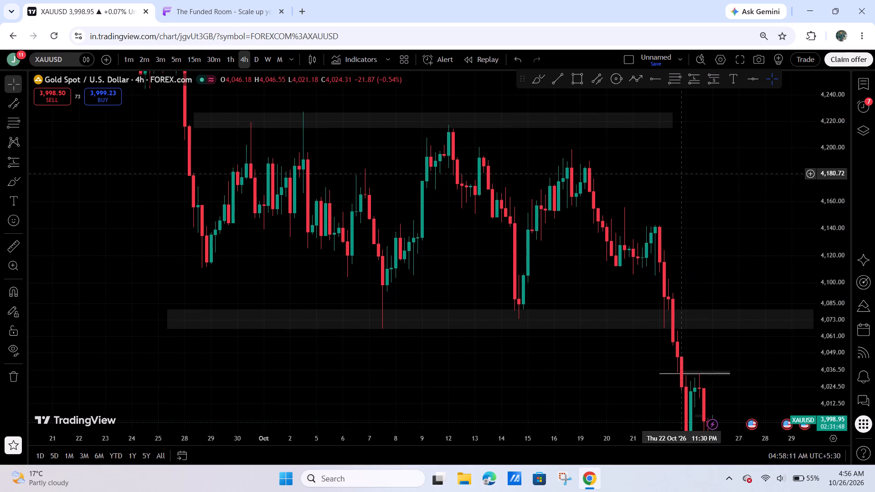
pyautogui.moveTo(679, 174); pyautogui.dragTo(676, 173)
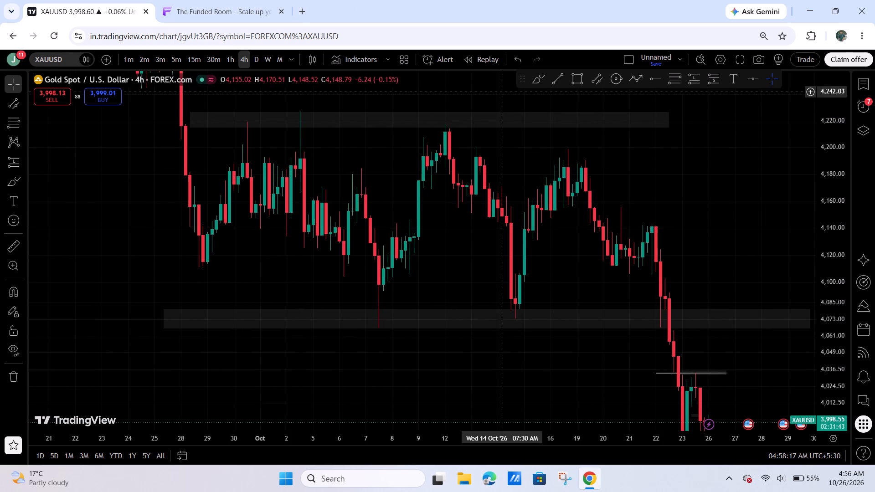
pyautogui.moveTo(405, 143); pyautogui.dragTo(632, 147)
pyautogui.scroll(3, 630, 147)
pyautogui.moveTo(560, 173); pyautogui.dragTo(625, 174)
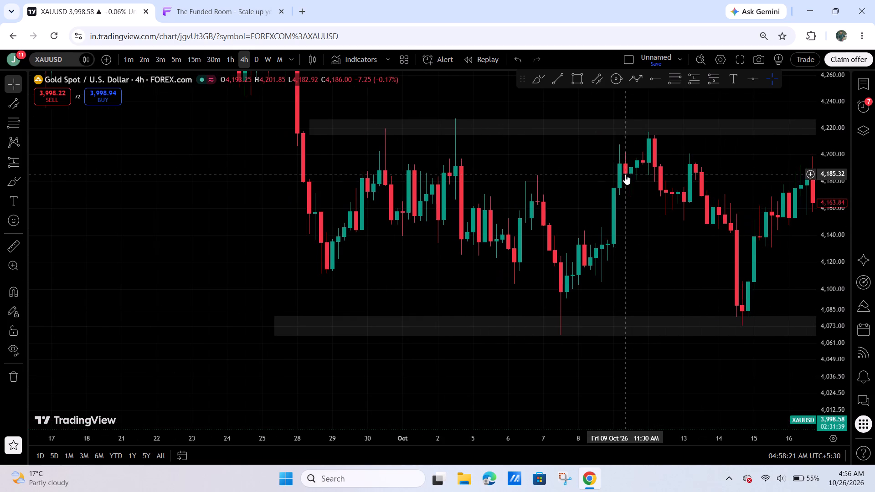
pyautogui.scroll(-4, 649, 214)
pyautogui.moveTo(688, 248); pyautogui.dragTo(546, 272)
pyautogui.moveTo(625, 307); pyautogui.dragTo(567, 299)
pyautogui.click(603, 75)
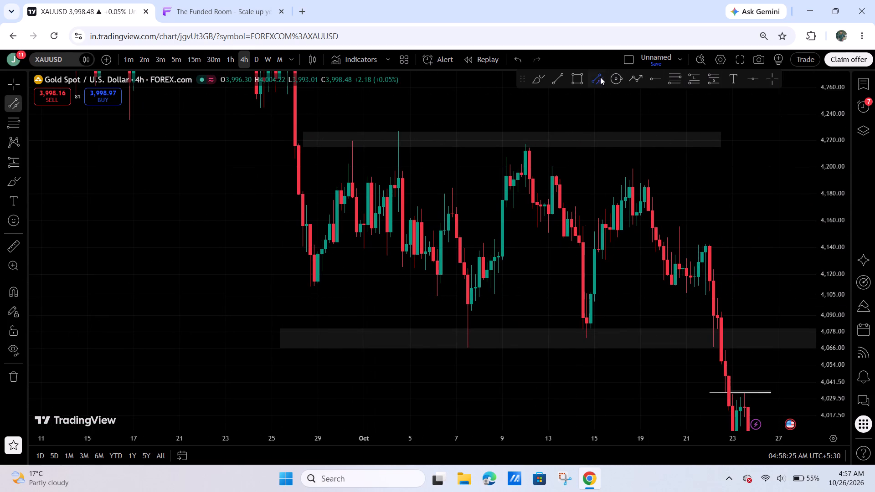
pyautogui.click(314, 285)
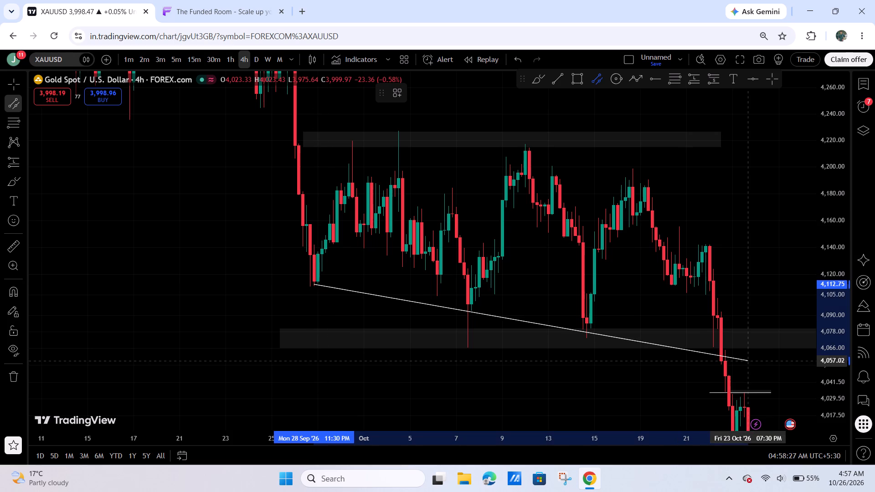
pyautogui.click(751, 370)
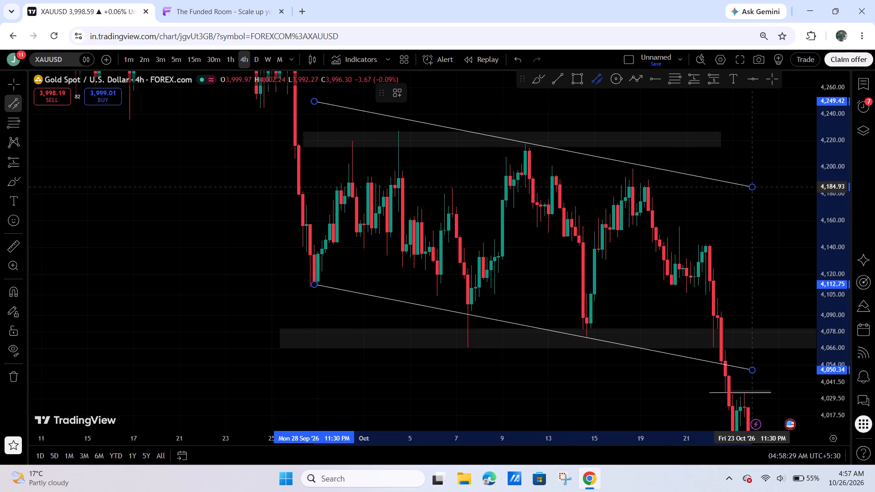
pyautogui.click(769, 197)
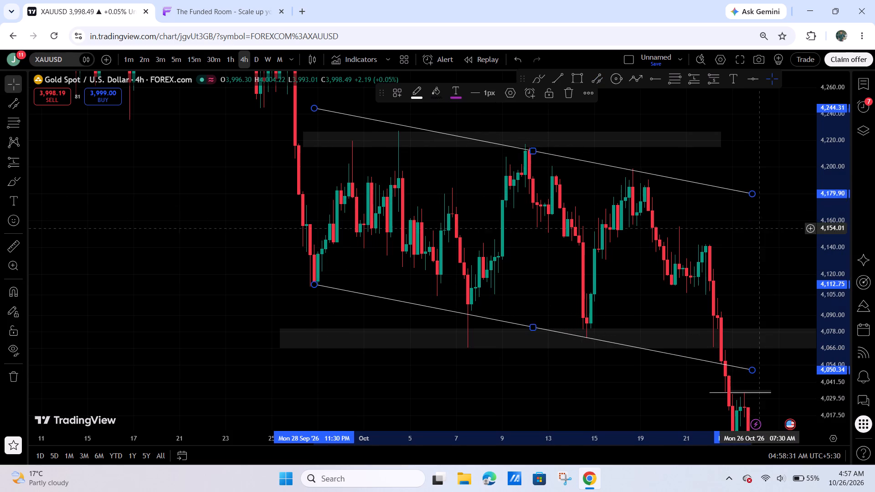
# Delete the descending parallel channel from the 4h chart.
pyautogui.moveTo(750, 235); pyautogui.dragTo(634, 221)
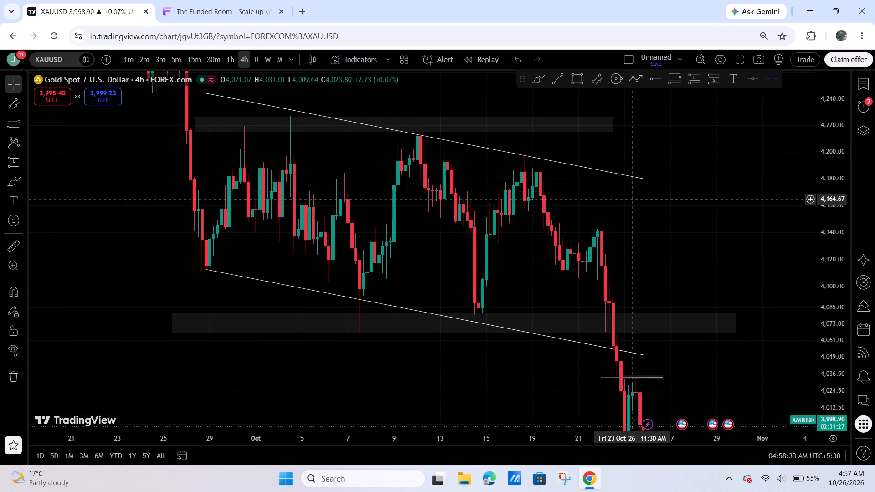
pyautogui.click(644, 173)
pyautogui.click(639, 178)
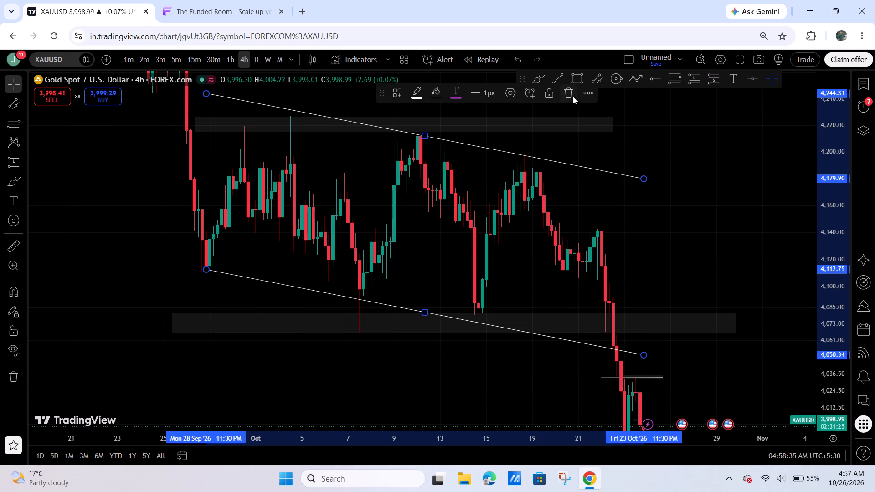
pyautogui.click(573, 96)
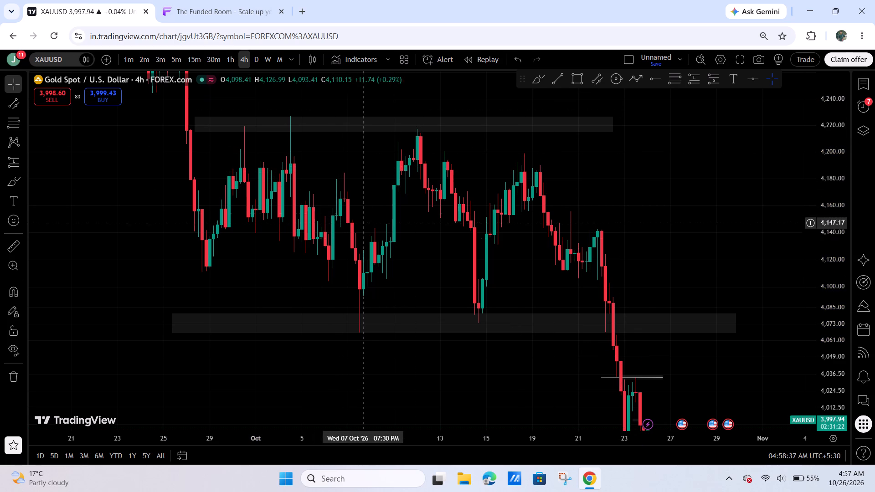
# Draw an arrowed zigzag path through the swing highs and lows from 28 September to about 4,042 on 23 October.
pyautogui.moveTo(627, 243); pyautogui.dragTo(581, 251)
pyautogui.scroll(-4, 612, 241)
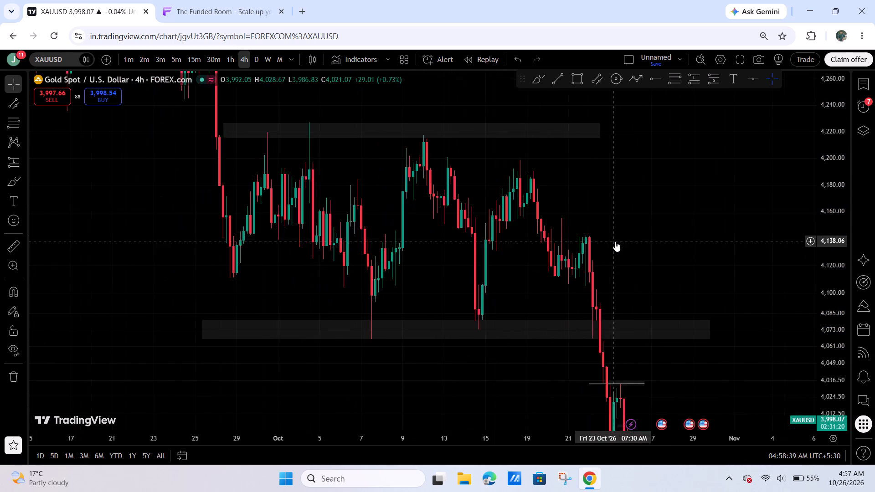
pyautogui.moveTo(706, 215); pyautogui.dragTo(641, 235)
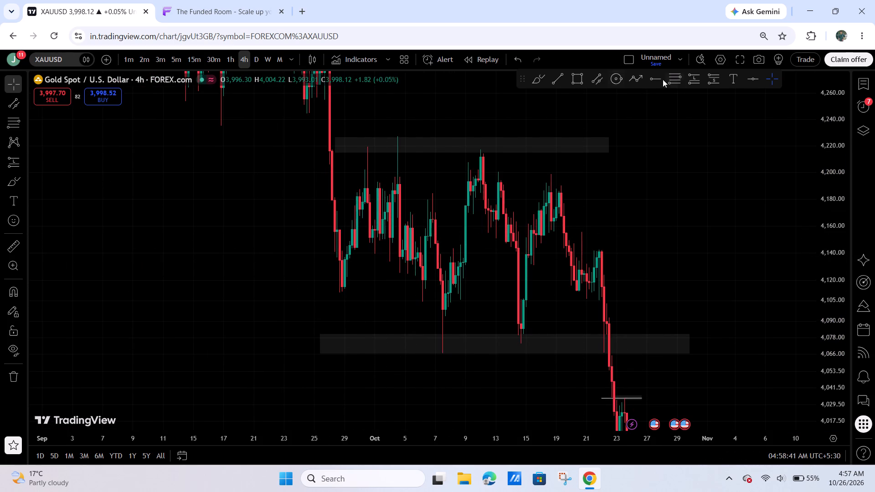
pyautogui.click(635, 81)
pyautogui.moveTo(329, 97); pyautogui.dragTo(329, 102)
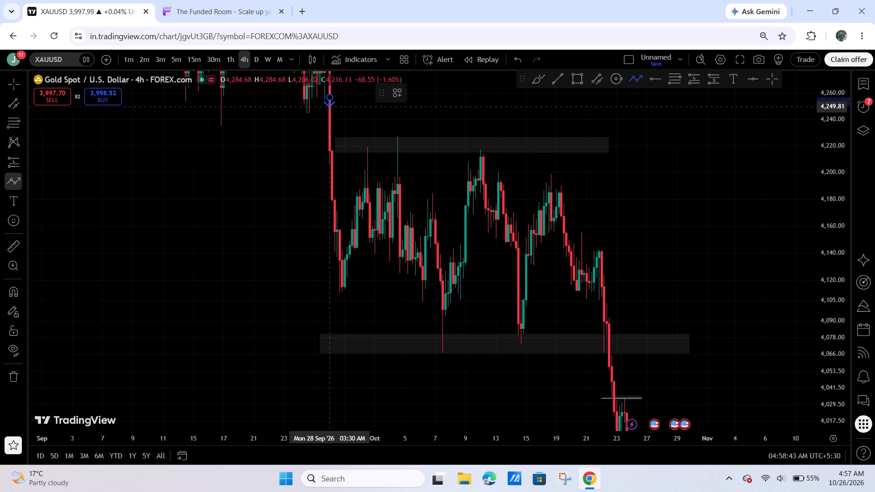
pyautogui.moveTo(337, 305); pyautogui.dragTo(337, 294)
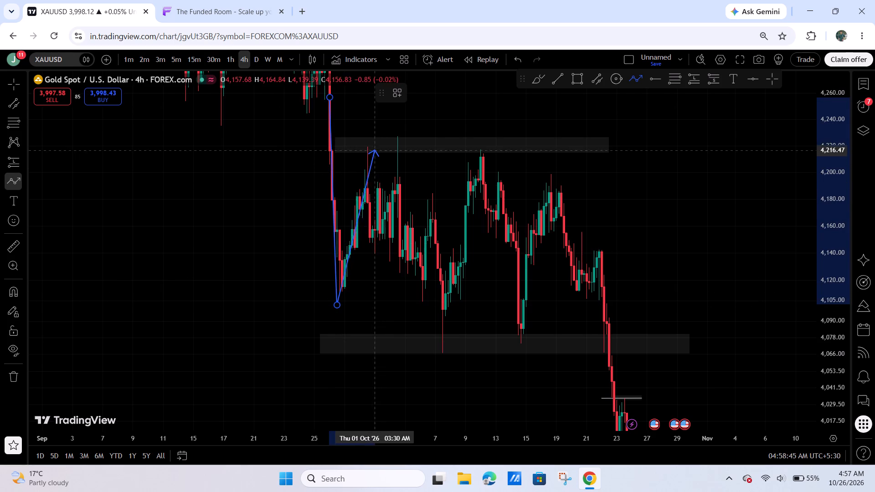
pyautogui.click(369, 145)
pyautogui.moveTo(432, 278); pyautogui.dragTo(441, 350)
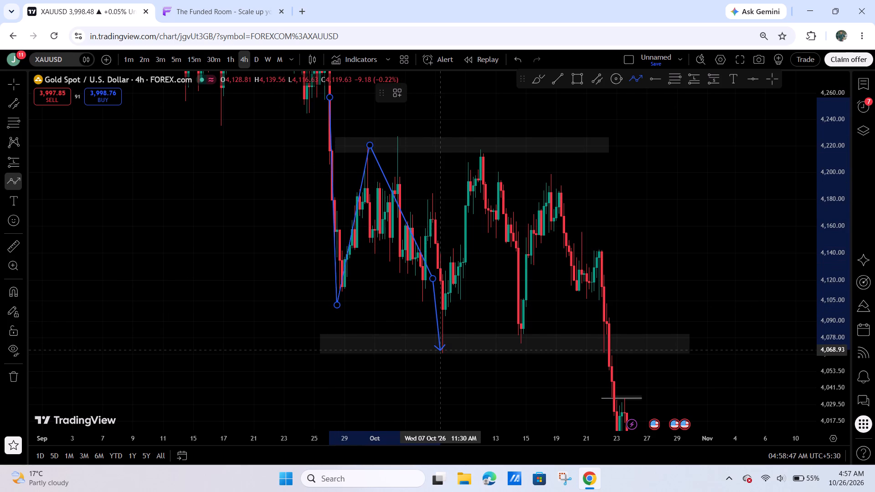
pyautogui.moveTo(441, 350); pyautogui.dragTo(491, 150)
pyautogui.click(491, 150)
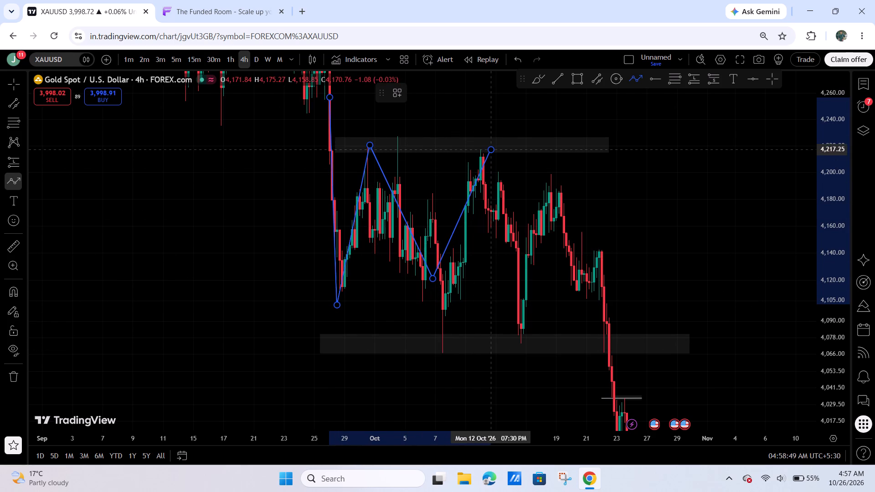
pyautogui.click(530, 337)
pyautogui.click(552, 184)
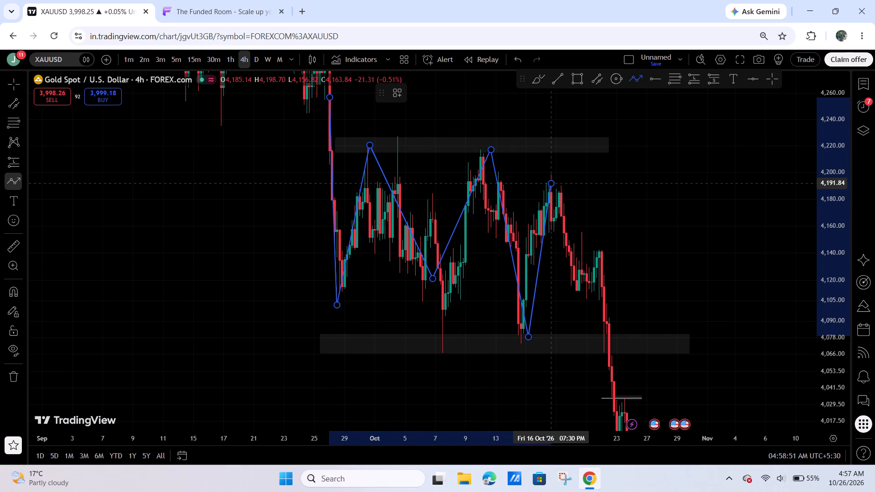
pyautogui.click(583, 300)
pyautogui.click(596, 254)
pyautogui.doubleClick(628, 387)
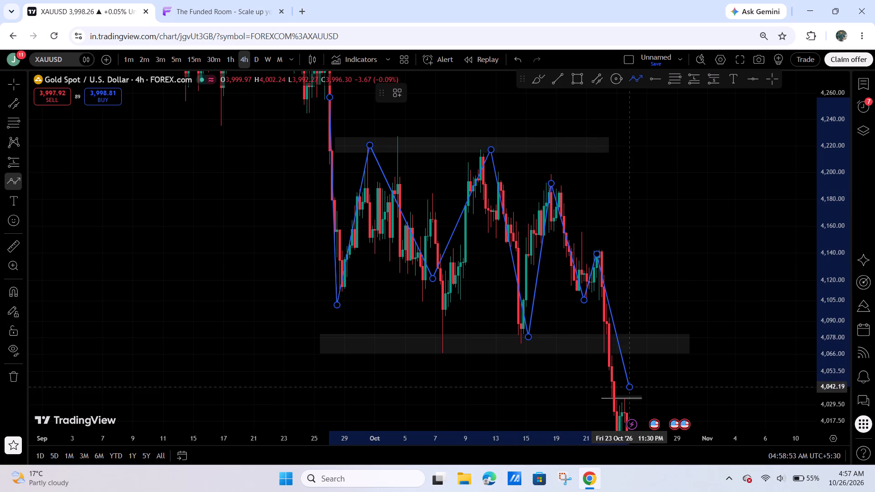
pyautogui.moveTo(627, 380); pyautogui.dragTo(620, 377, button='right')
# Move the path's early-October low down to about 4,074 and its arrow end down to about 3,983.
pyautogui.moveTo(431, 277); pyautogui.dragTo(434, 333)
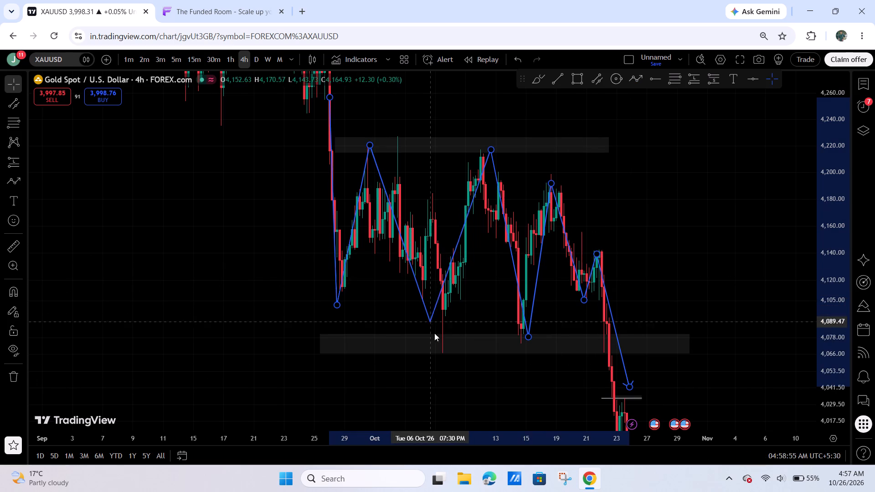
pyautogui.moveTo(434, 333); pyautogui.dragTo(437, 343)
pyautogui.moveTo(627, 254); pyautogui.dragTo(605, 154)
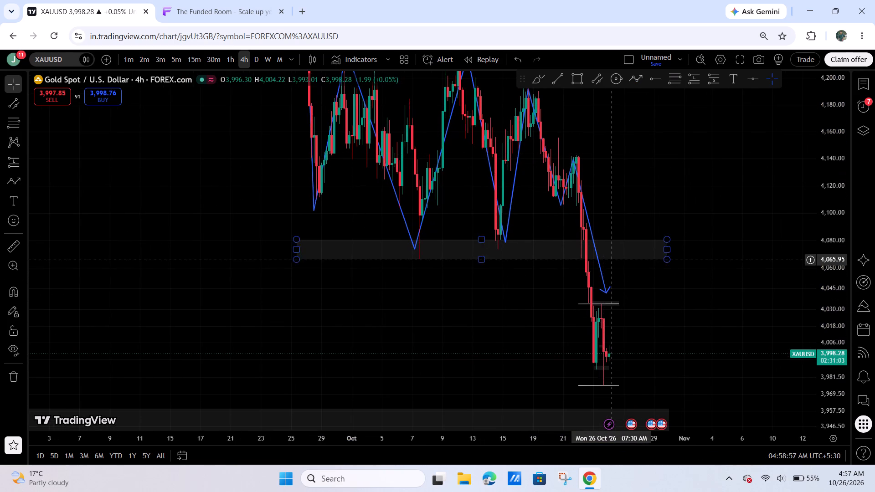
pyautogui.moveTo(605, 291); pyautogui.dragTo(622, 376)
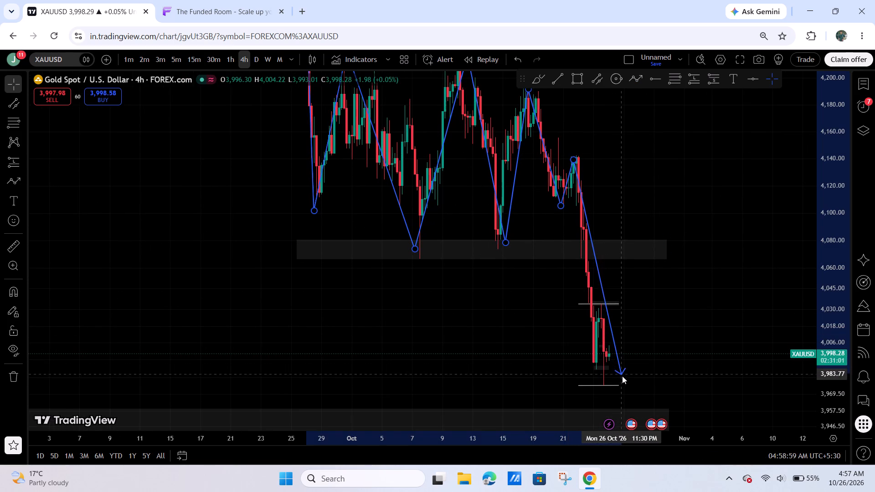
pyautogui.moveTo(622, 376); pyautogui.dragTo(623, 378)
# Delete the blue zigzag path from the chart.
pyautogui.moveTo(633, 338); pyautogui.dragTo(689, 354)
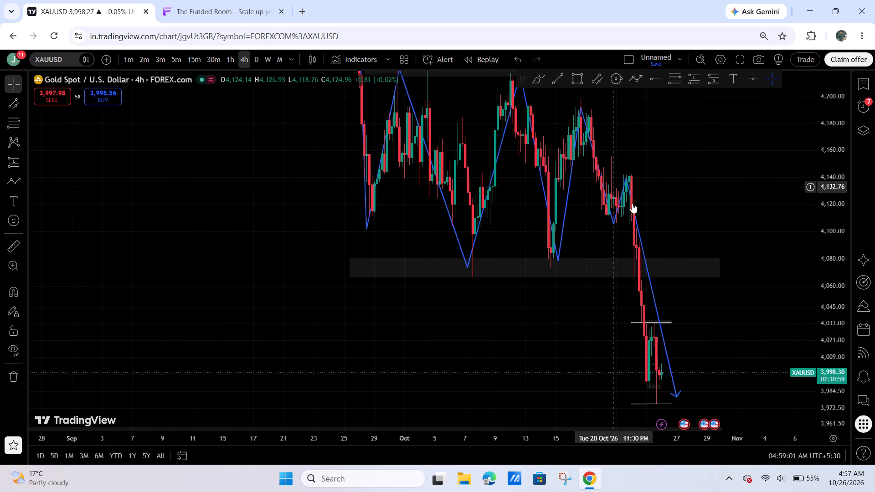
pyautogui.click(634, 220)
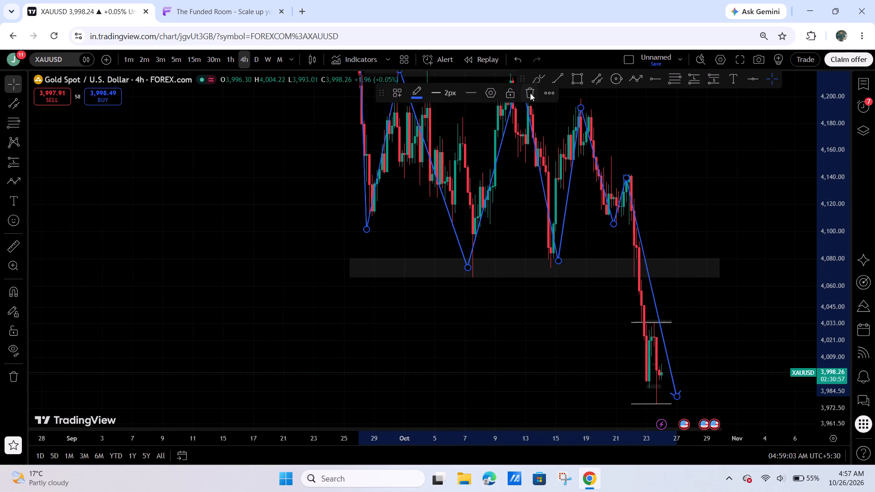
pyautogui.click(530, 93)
# Examine the latest 4h candles between the two thin white levels and the grey zones around them.
pyautogui.scroll(6, 675, 275)
pyautogui.scroll(3, 635, 343)
pyautogui.moveTo(515, 338); pyautogui.dragTo(643, 285)
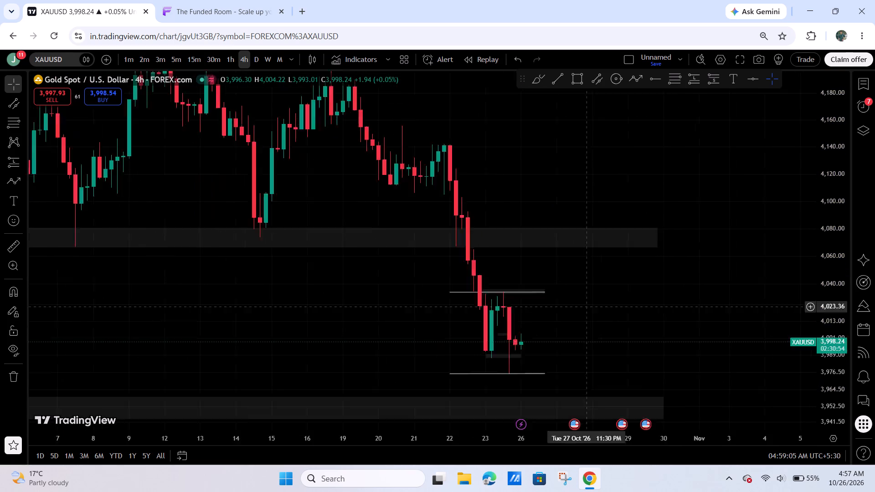
pyautogui.moveTo(643, 285); pyautogui.dragTo(804, 216)
pyautogui.scroll(6, 771, 262)
pyautogui.moveTo(829, 187); pyautogui.dragTo(808, 253)
pyautogui.moveTo(785, 256); pyautogui.dragTo(621, 256)
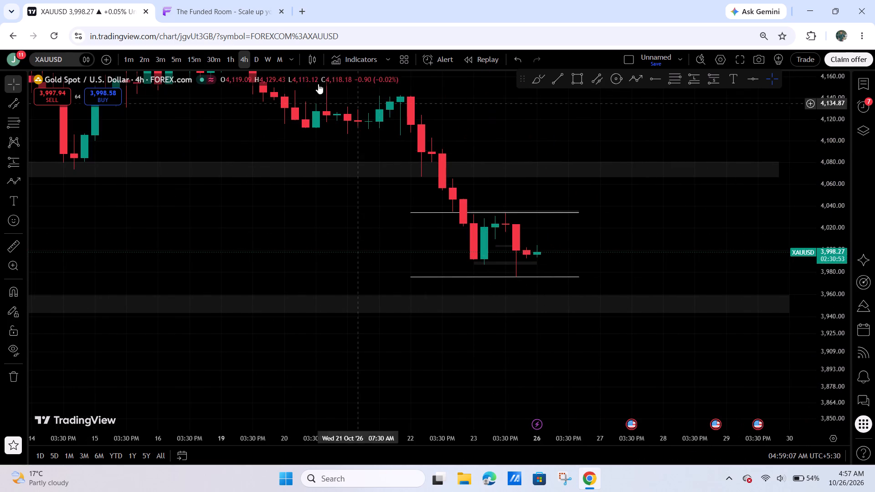
# Switch to the 1h timeframe and examine the recent range between the two thin white levels.
pyautogui.click(232, 61)
pyautogui.scroll(-7, 252, 162)
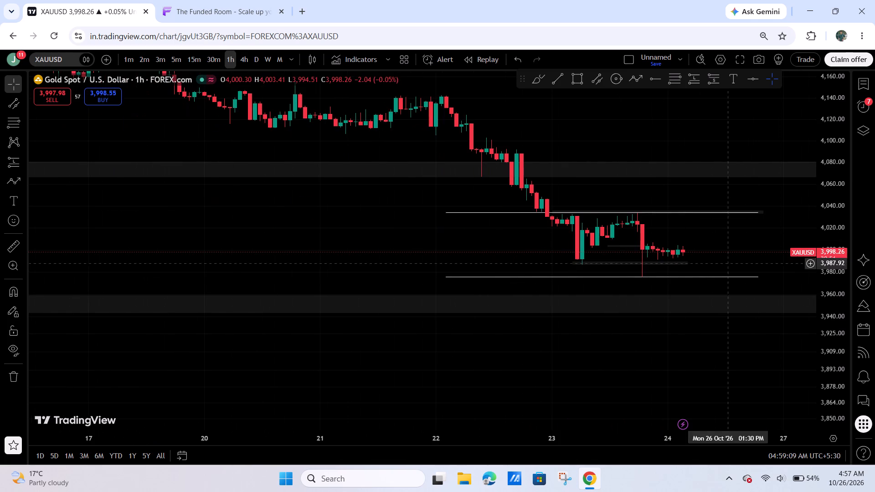
pyautogui.moveTo(828, 331); pyautogui.dragTo(785, 31)
pyautogui.moveTo(688, 166); pyautogui.dragTo(571, 174)
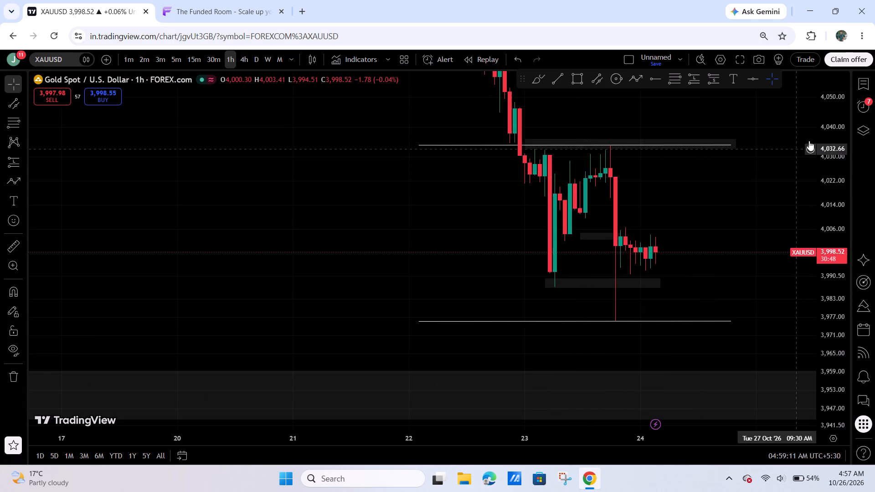
pyautogui.moveTo(824, 123); pyautogui.dragTo(817, 169)
pyautogui.moveTo(783, 196); pyautogui.dragTo(627, 193)
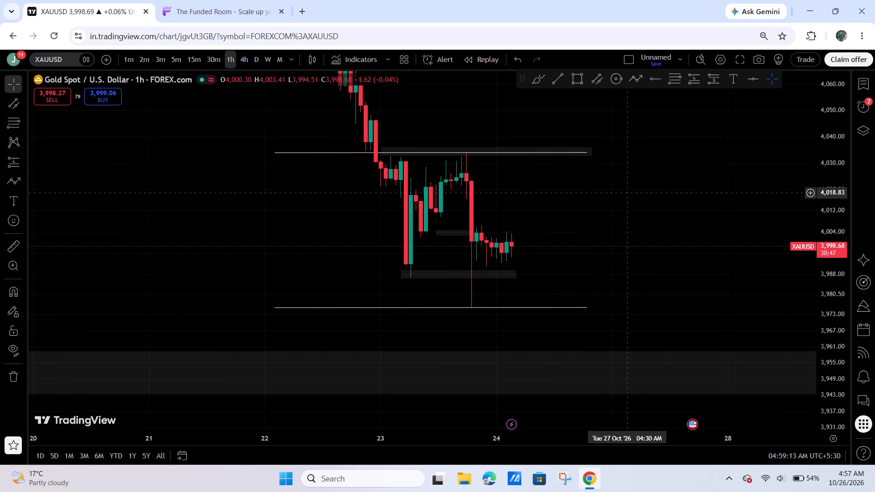
pyautogui.moveTo(627, 193); pyautogui.dragTo(571, 205)
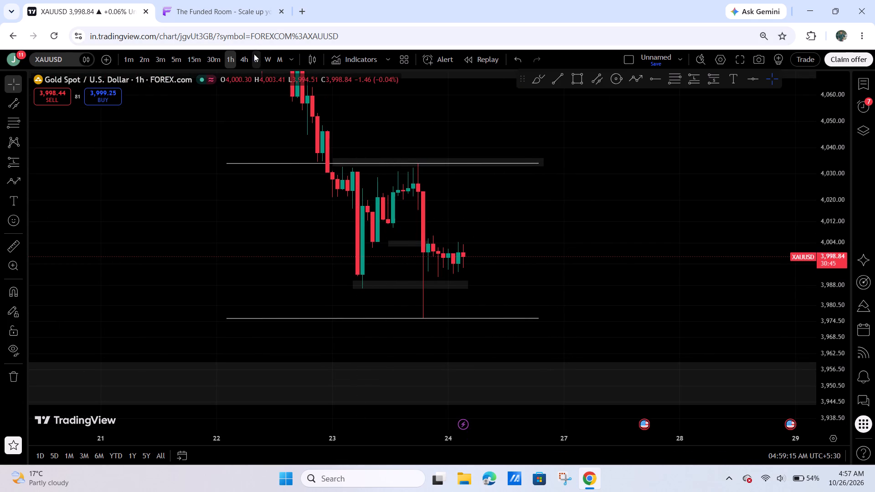
# Switch to the daily timeframe and examine the October decline above the grey support zone.
pyautogui.click(254, 54)
pyautogui.scroll(-6, 578, 228)
pyautogui.moveTo(821, 174); pyautogui.dragTo(783, 392)
pyautogui.moveTo(743, 270); pyautogui.dragTo(647, 338)
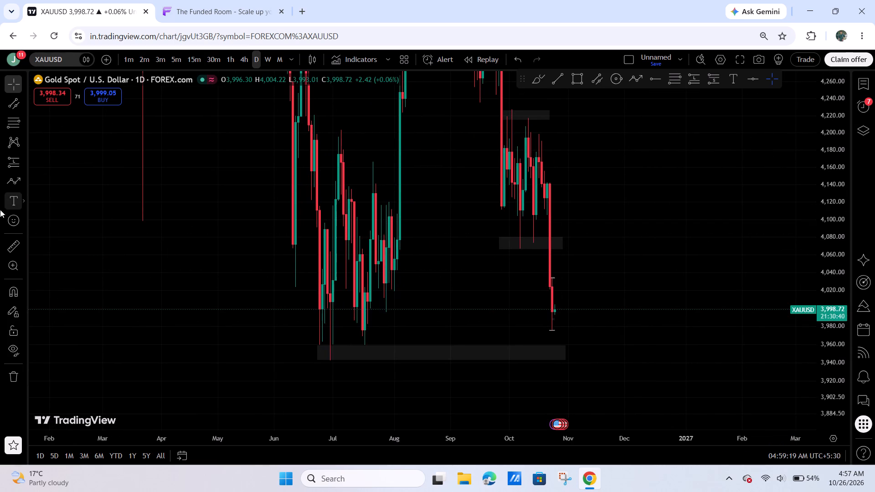
# Measure the late-October price drop from about 4,124 to about 4,004 on the daily chart and clear the measurement.
pyautogui.click(13, 245)
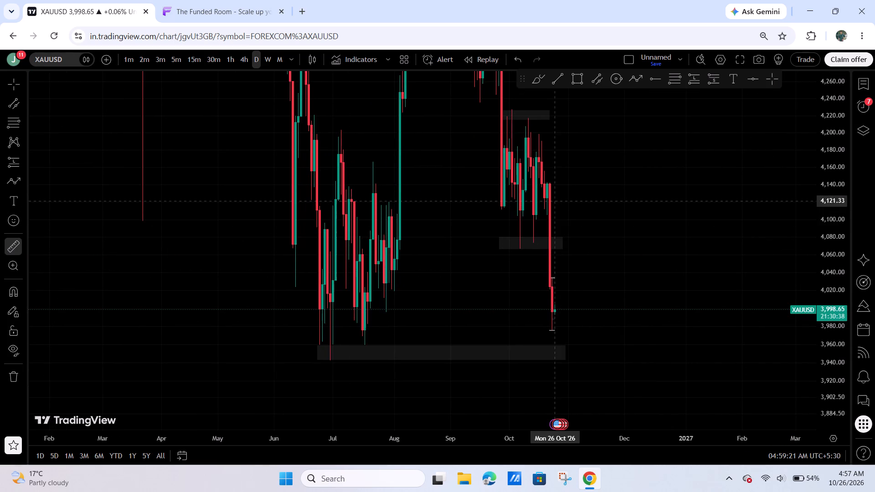
pyautogui.click(551, 198)
pyautogui.moveTo(590, 305); pyautogui.dragTo(595, 318)
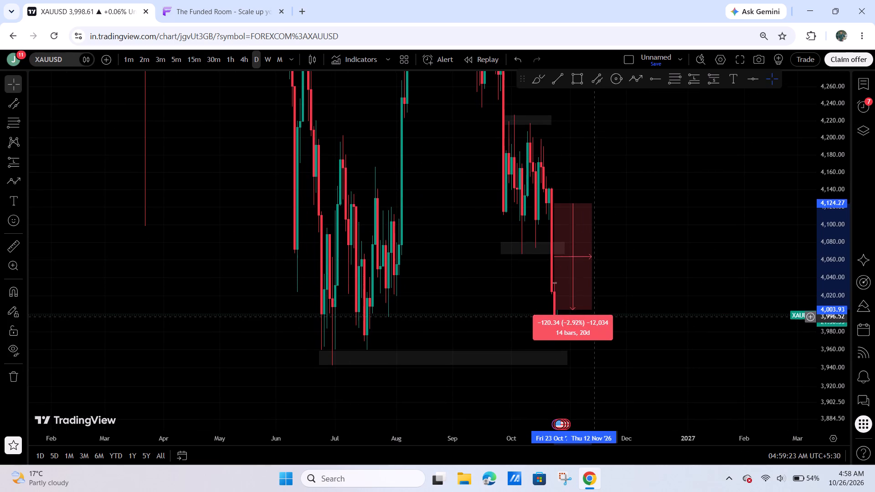
pyautogui.moveTo(595, 318); pyautogui.dragTo(595, 319)
pyautogui.rightClick(614, 313)
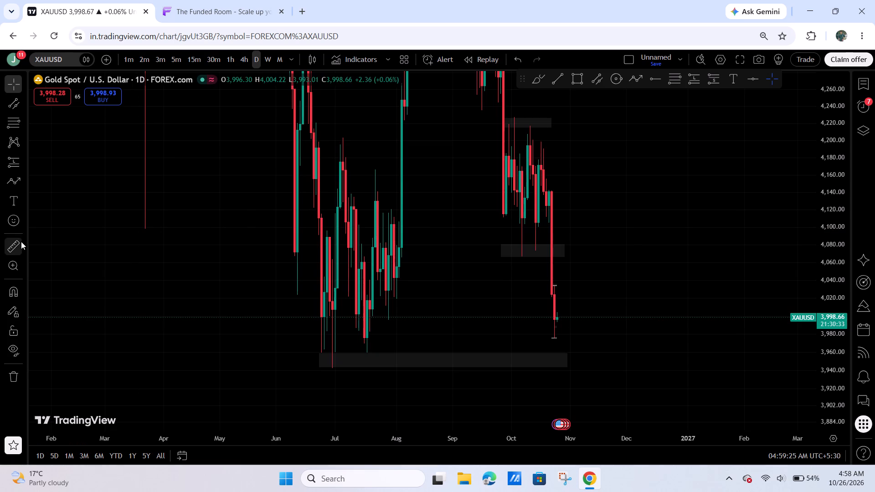
# Measure the late-October drop from about 4,120 to about 3,977 on the daily chart, review it, and clear the measurement.
pyautogui.click(21, 241)
pyautogui.click(557, 210)
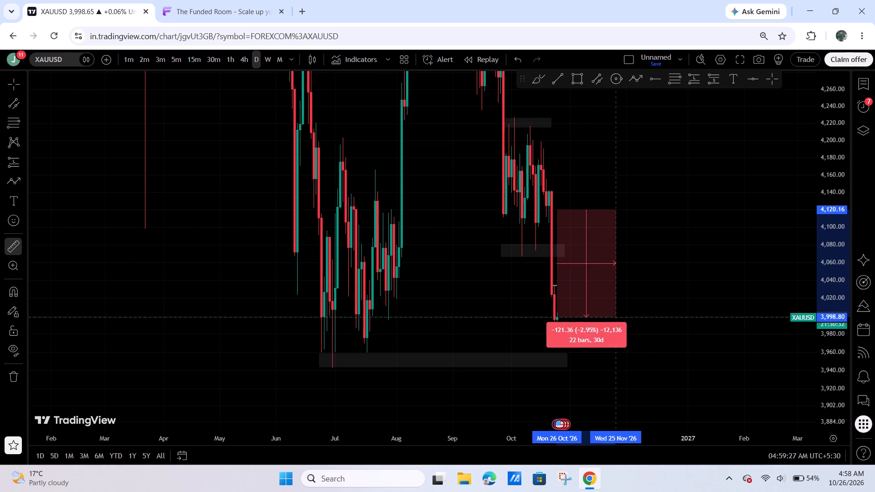
pyautogui.click(647, 337)
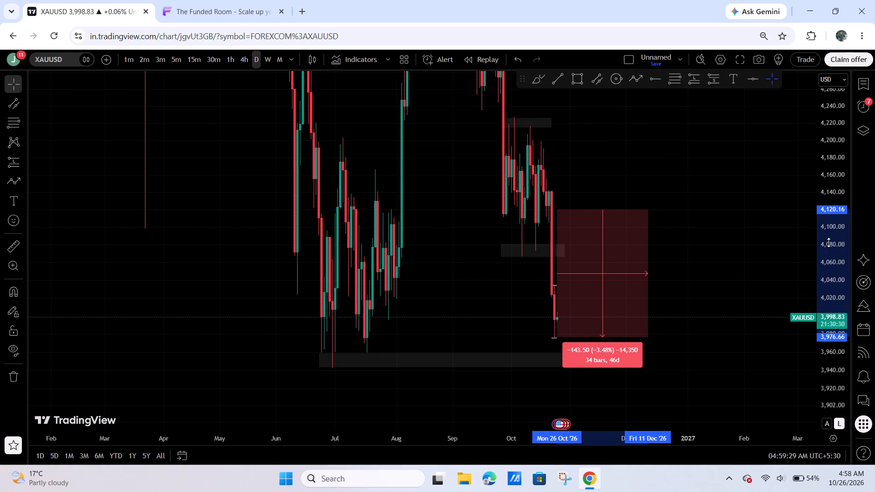
pyautogui.moveTo(835, 158); pyautogui.dragTo(825, 272)
pyautogui.scroll(-5, 768, 274)
pyautogui.scroll(5, 593, 270)
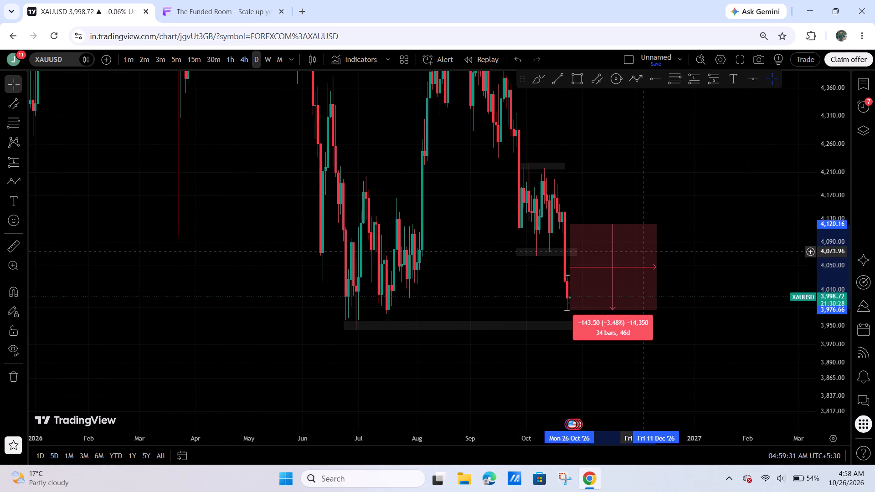
pyautogui.click(753, 202)
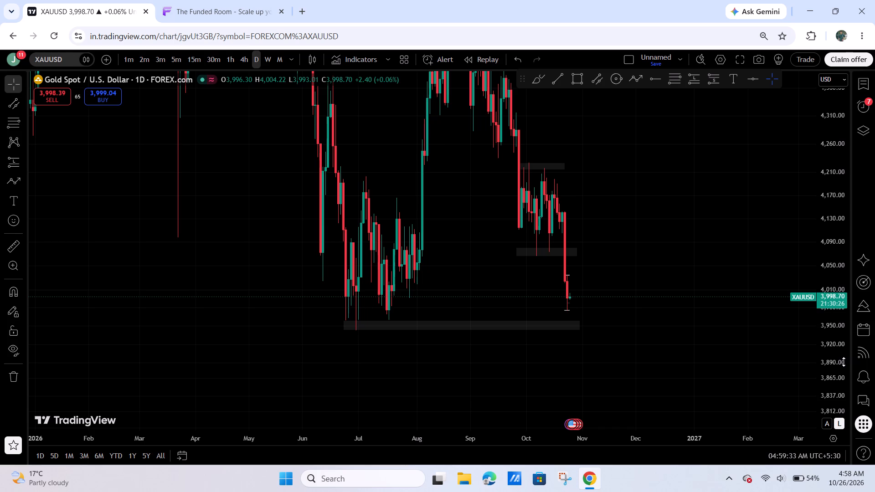
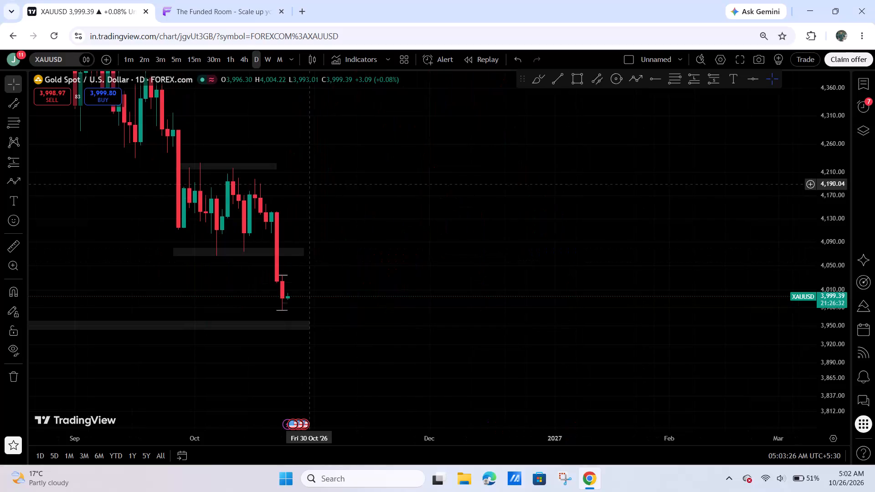
# Switch to the 4h timeframe and examine the late-October drop and the range between the two thin white levels.
pyautogui.click(242, 61)
pyautogui.scroll(-8, 510, 348)
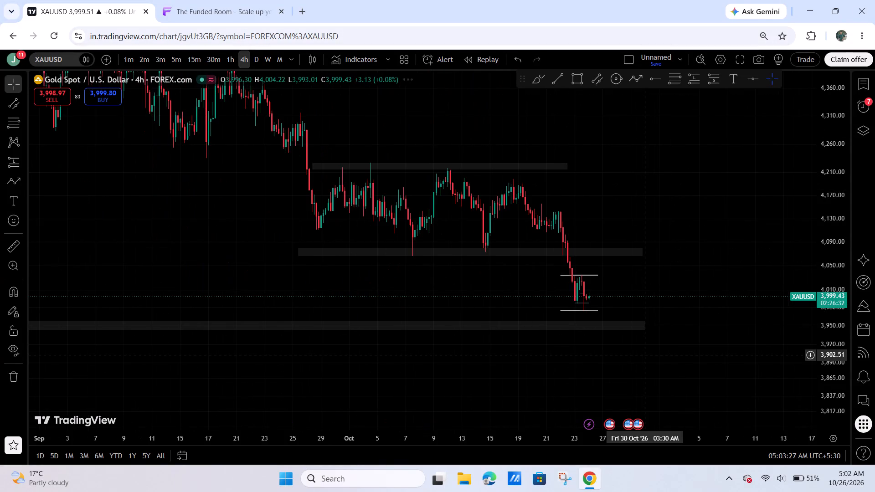
pyautogui.scroll(7, 649, 354)
pyautogui.moveTo(661, 344); pyautogui.dragTo(812, 320)
pyautogui.moveTo(843, 338); pyautogui.dragTo(845, 240)
pyautogui.moveTo(751, 279); pyautogui.dragTo(781, 312)
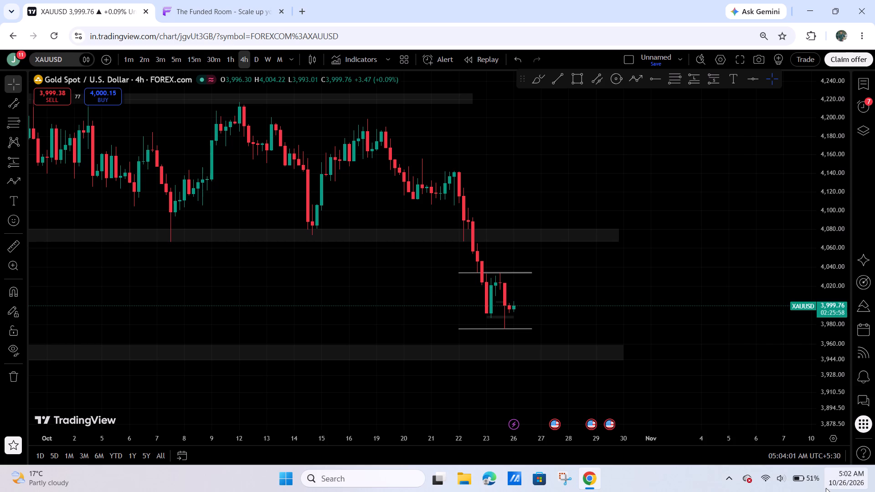
# Open The Funded Room page briefly and close it to return to the gold chart.
pyautogui.click(224, 0)
pyautogui.scroll(6, 604, 309)
pyautogui.moveTo(578, 307); pyautogui.dragTo(504, 253)
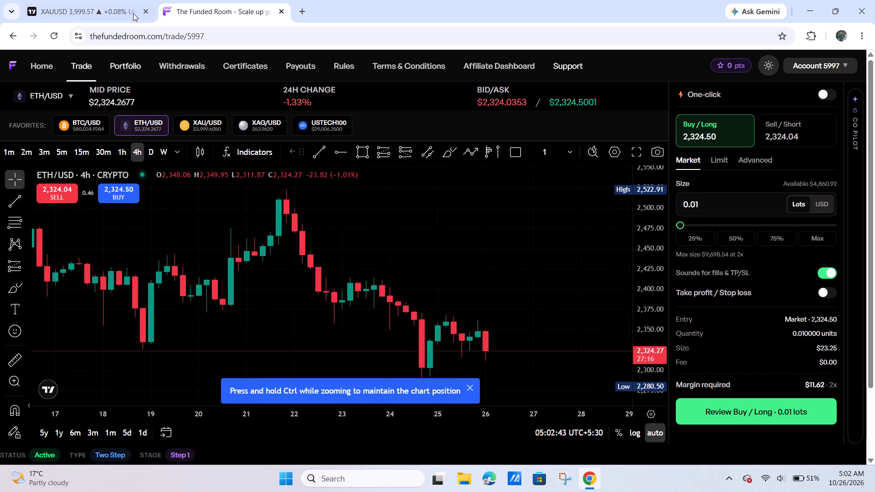
pyautogui.click(281, 10)
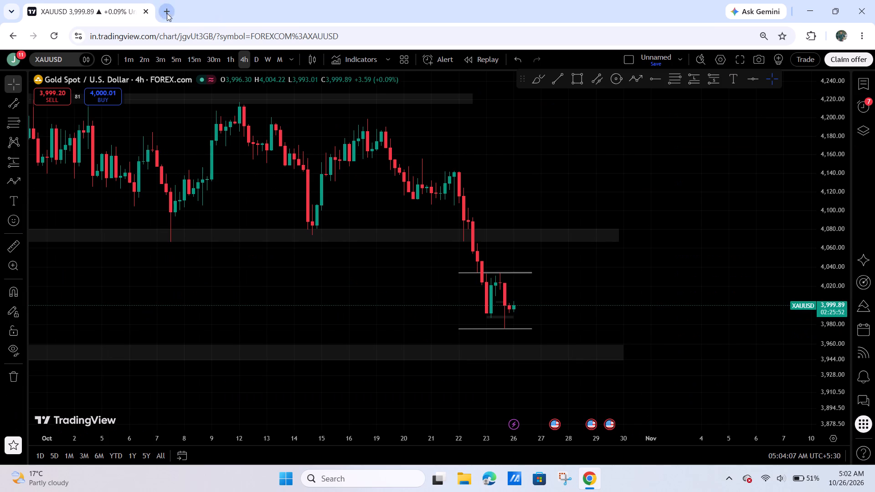
# Examine the recent 4h gold candles between the two thin white levels and the surrounding grey zones.
pyautogui.scroll(5, 576, 310)
pyautogui.moveTo(523, 300); pyautogui.dragTo(753, 300)
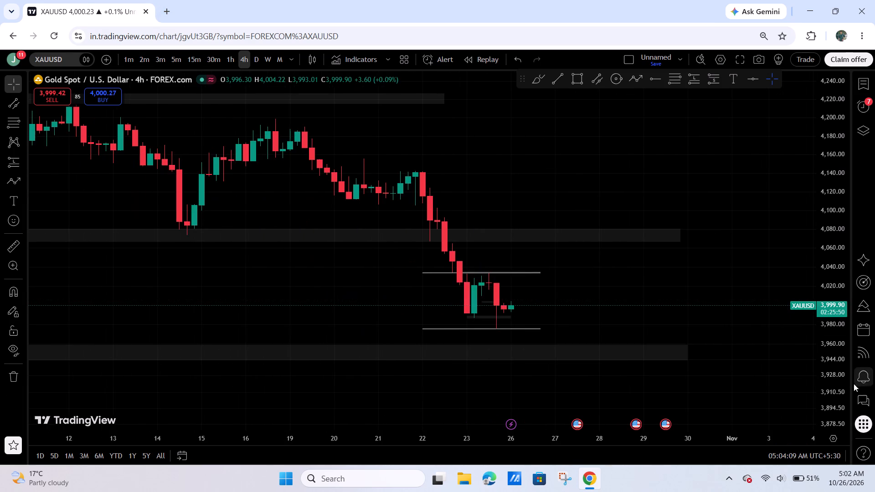
pyautogui.moveTo(850, 363); pyautogui.dragTo(837, 194)
pyautogui.moveTo(624, 315); pyautogui.dragTo(737, 247)
pyautogui.scroll(-2, 574, 406)
pyautogui.scroll(5, 528, 463)
pyautogui.scroll(9, 659, 315)
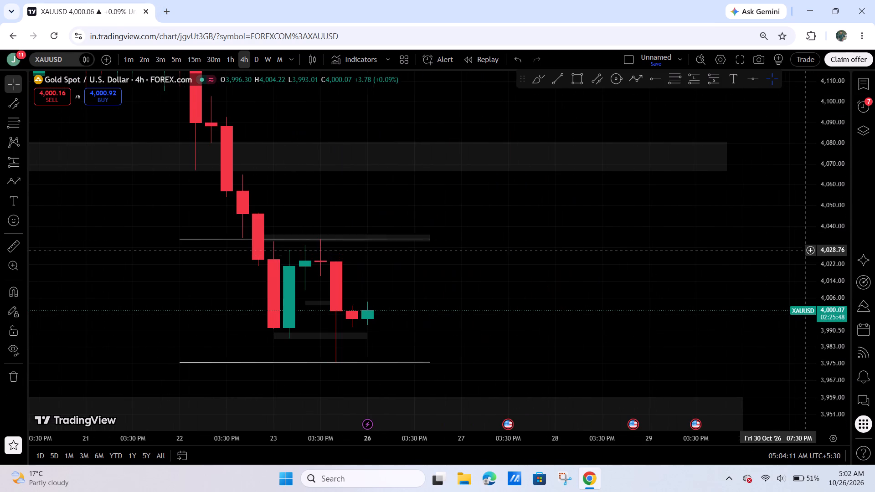
pyautogui.moveTo(823, 231); pyautogui.dragTo(799, 299)
pyautogui.moveTo(550, 307); pyautogui.dragTo(707, 288)
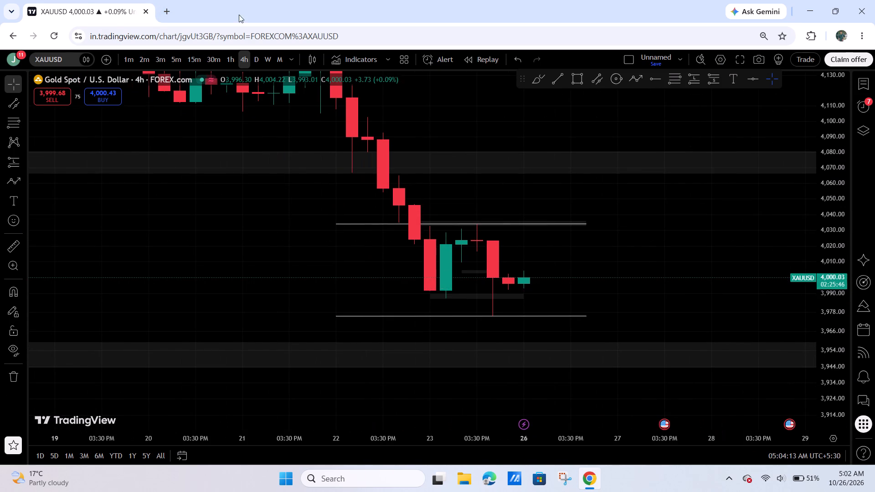
# Switch gold to the 1h timeframe and examine the latest candles inside the range.
pyautogui.click(230, 61)
pyautogui.scroll(-6, 609, 339)
pyautogui.click(658, 258)
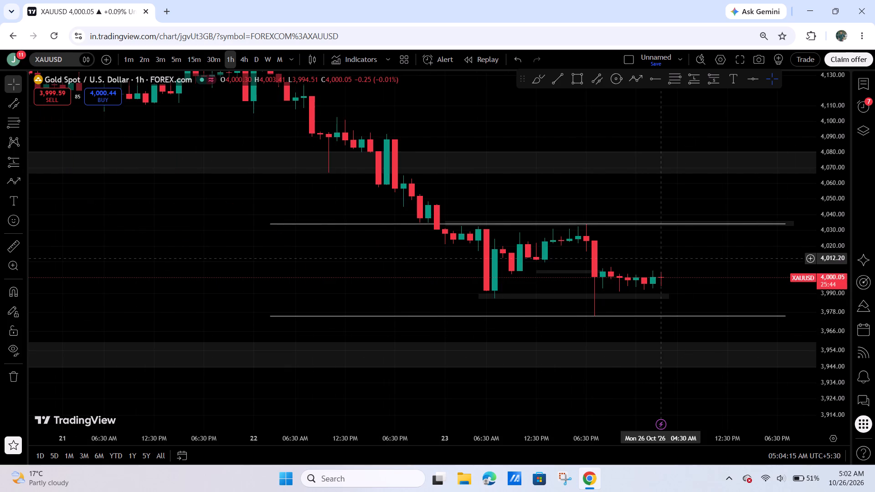
pyautogui.moveTo(831, 301); pyautogui.dragTo(798, 77)
pyautogui.moveTo(756, 271); pyautogui.dragTo(629, 250)
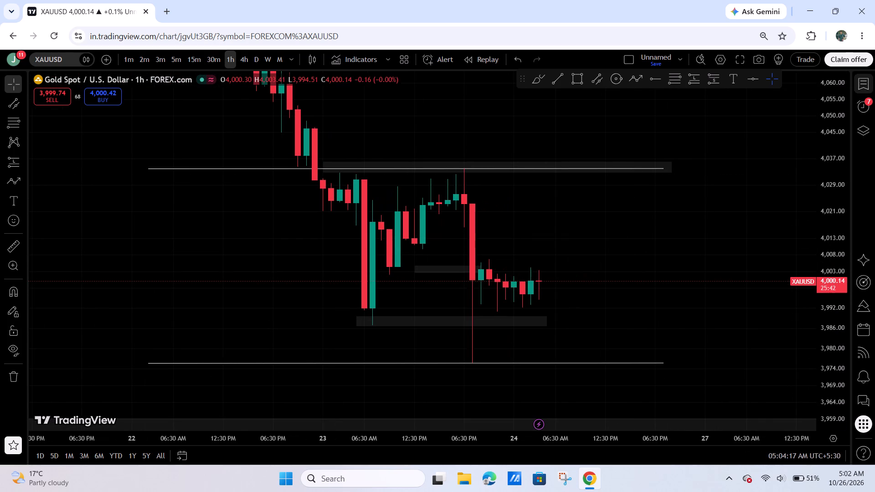
# Open the watchlist and load the US Tech 100 (USTEC) chart, bringing its late-October candles into view.
pyautogui.click(858, 82)
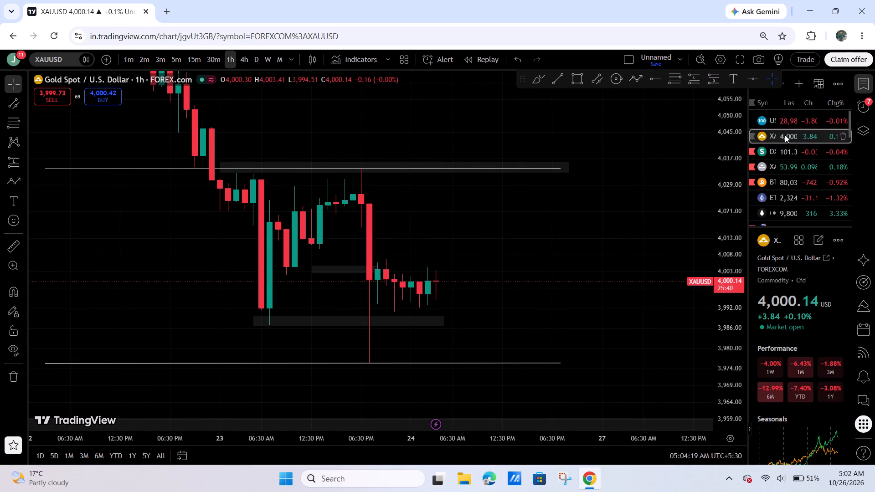
pyautogui.click(787, 119)
pyautogui.scroll(-6, 593, 256)
pyautogui.moveTo(640, 302); pyautogui.dragTo(627, 180)
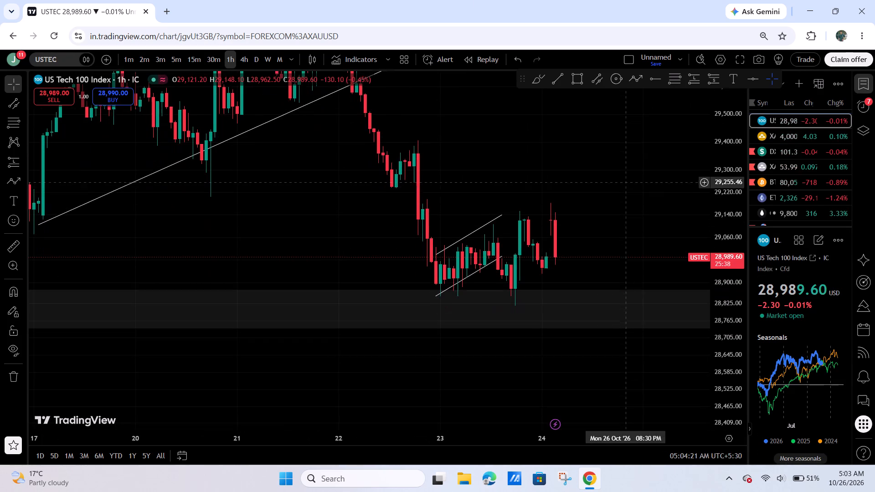
pyautogui.moveTo(627, 180); pyautogui.dragTo(627, 180)
# Delete the small rising parallel channel above the grey support zone on the USTEC chart.
pyautogui.click(502, 215)
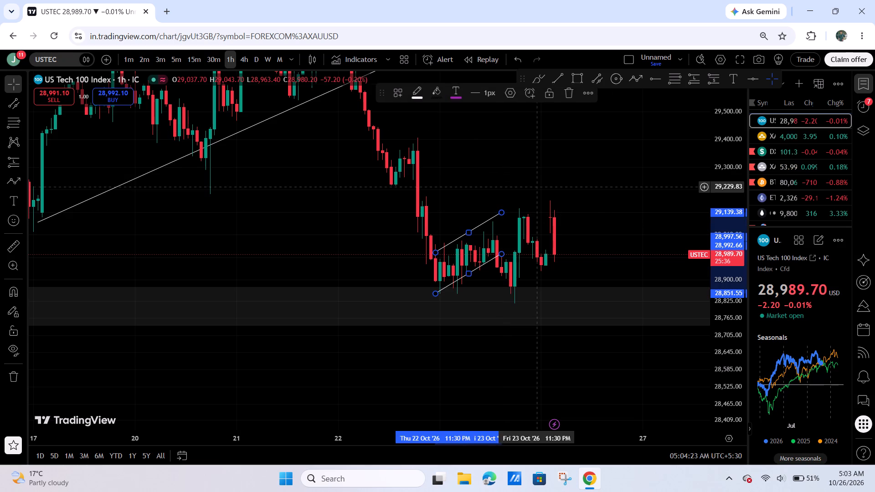
pyautogui.click(571, 89)
# Draw a rising parallel channel around the USTEC price action since 22 October, its upper line running from about 29,020 to 29,235.
pyautogui.moveTo(569, 216); pyautogui.dragTo(491, 190)
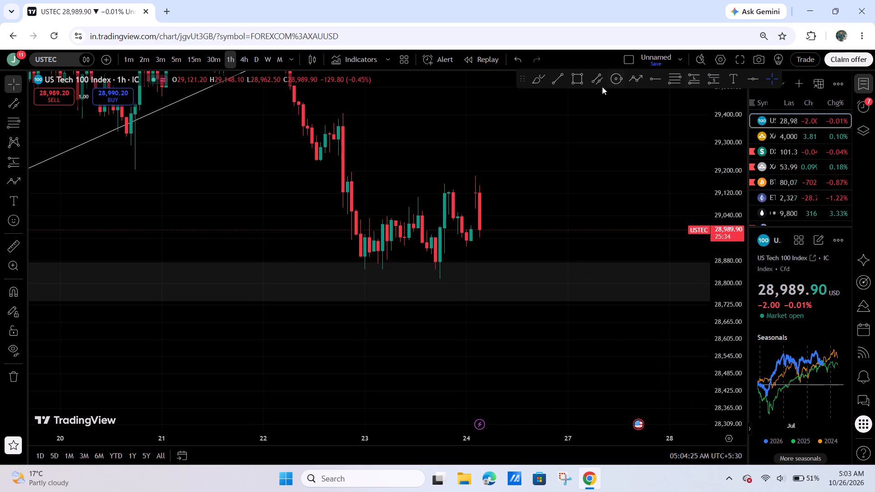
pyautogui.click(602, 79)
pyautogui.moveTo(361, 221); pyautogui.dragTo(370, 217)
pyautogui.click(507, 161)
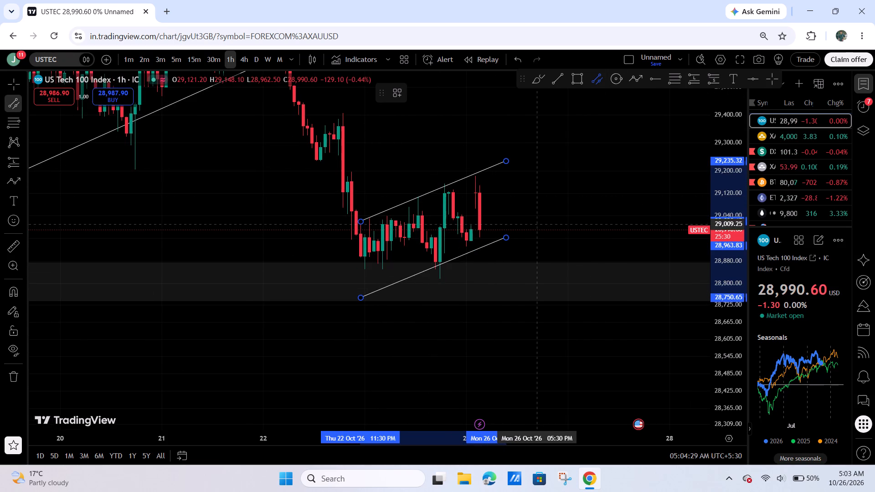
pyautogui.click(538, 219)
# On the 30-minute timeframe, shift the new channel slightly and set its lower line from about 28,762 to about 28,975.
pyautogui.click(210, 57)
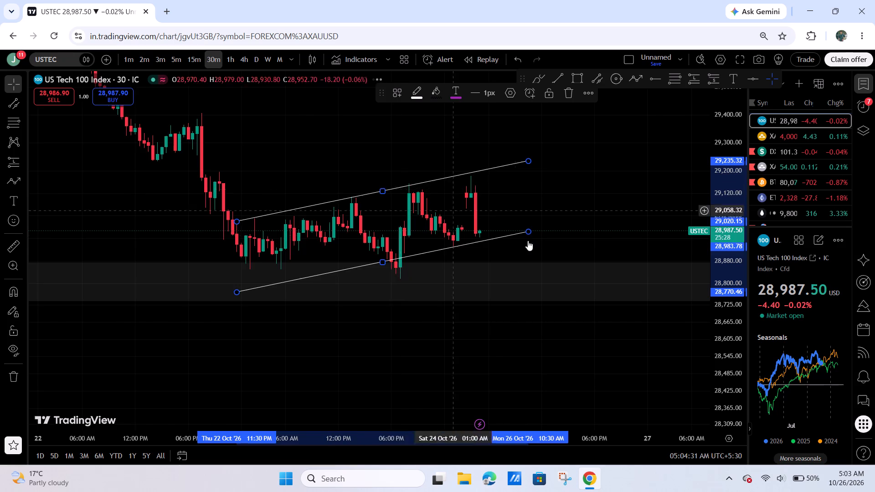
pyautogui.scroll(-2, 538, 244)
pyautogui.moveTo(602, 210); pyautogui.dragTo(459, 209)
pyautogui.click(459, 209)
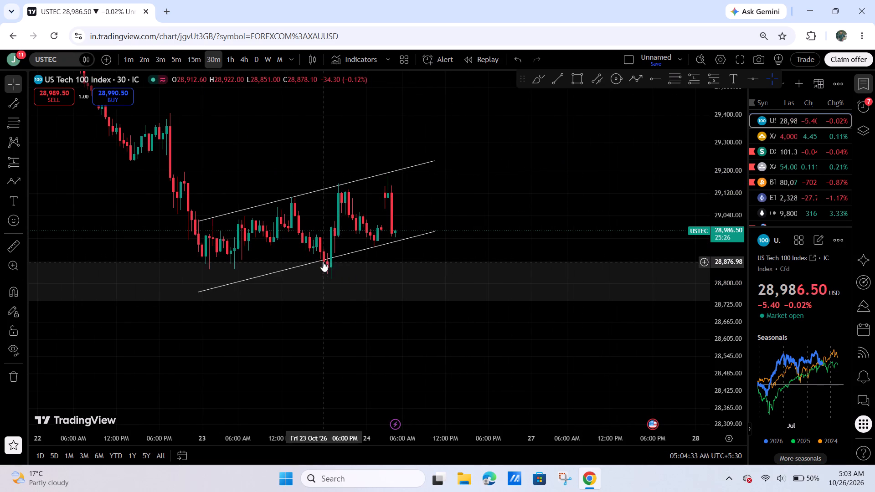
pyautogui.moveTo(323, 260); pyautogui.dragTo(329, 259)
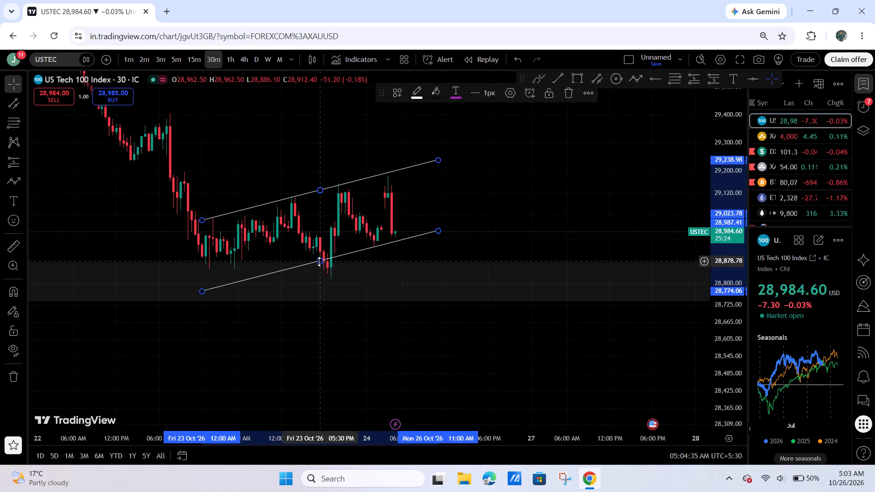
pyautogui.moveTo(319, 261); pyautogui.dragTo(326, 262)
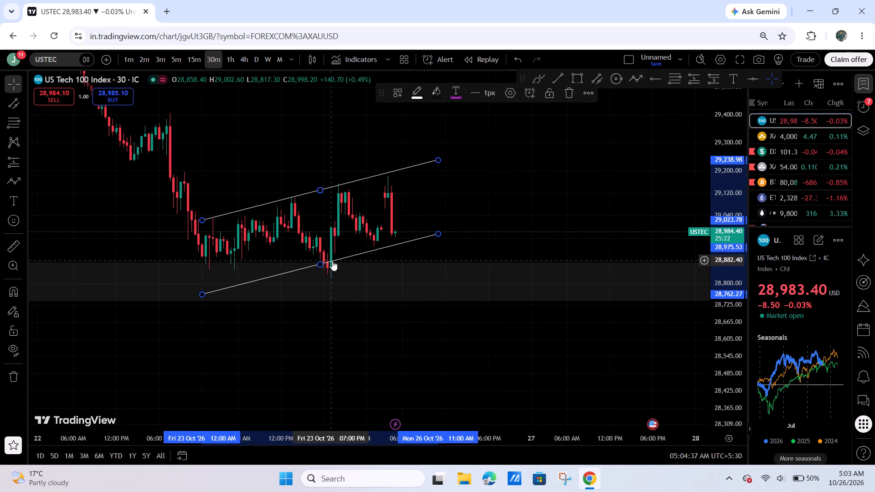
pyautogui.scroll(-3, 333, 261)
pyautogui.click(573, 216)
# Return to the 1h timeframe and examine the new channel against the broken uptrend line and the circled high near 29,800.
pyautogui.moveTo(408, 140); pyautogui.dragTo(416, 206)
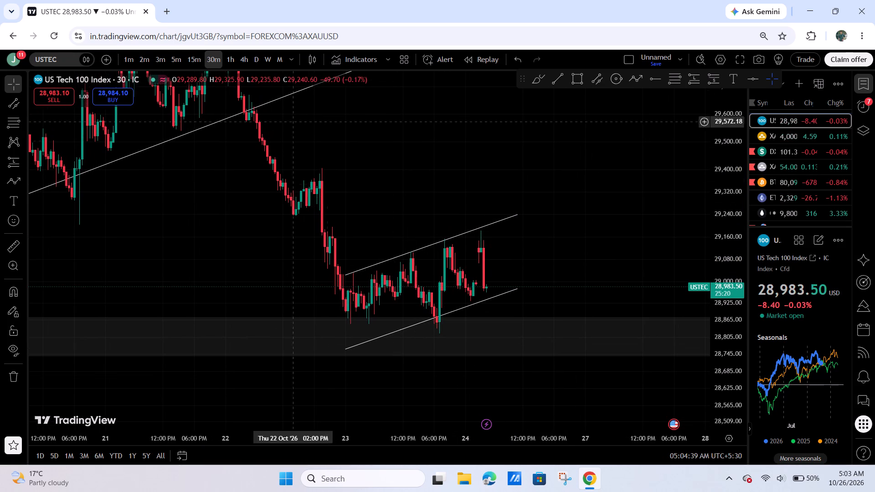
pyautogui.click(226, 56)
pyautogui.moveTo(557, 215); pyautogui.dragTo(640, 293)
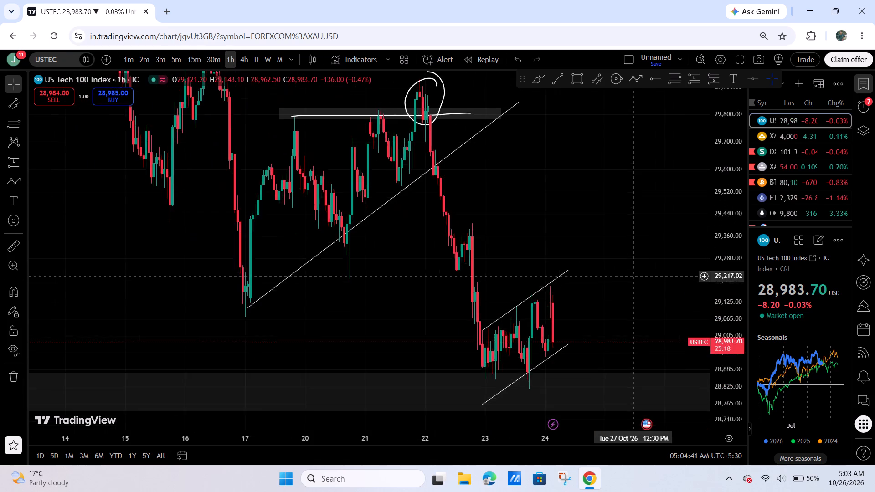
pyautogui.moveTo(640, 293); pyautogui.dragTo(674, 234)
pyautogui.rightClick(674, 234)
pyautogui.moveTo(575, 187); pyautogui.dragTo(545, 261)
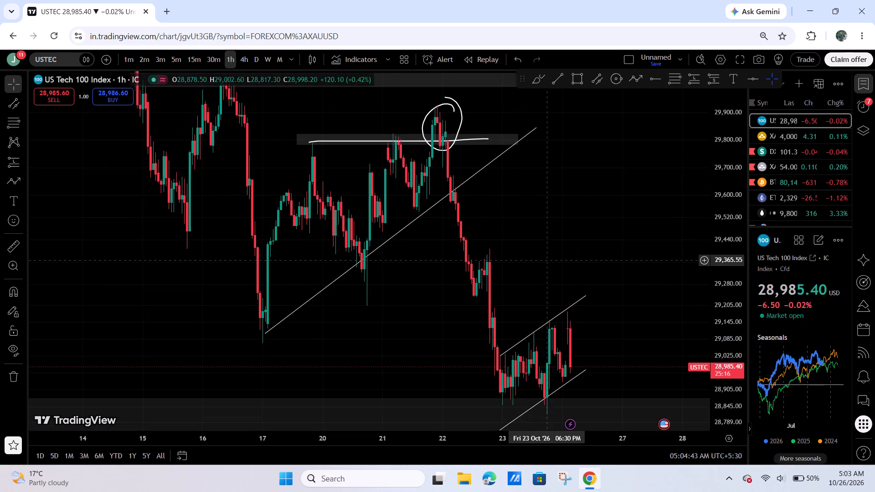
pyautogui.moveTo(545, 261); pyautogui.dragTo(545, 233)
pyautogui.click(0, 251)
pyautogui.moveTo(453, 164); pyautogui.dragTo(457, 173)
pyautogui.click(536, 414)
pyautogui.moveTo(618, 222); pyautogui.dragTo(581, 236)
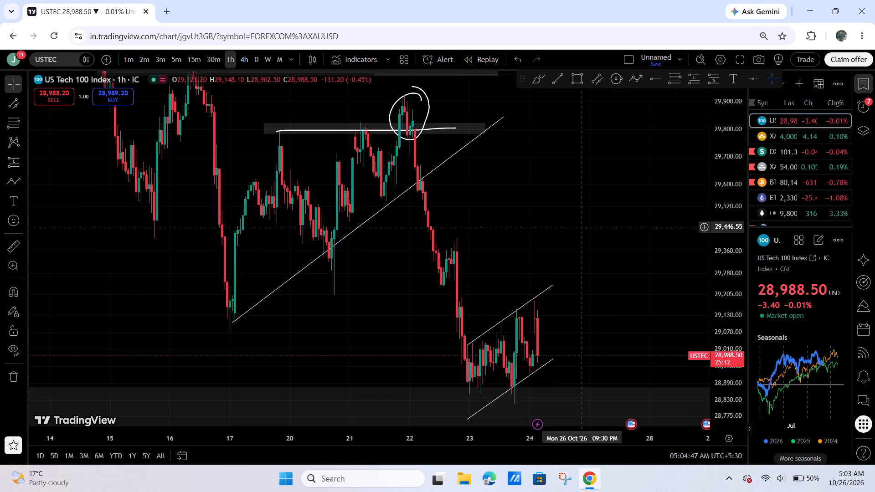
pyautogui.moveTo(581, 236); pyautogui.dragTo(565, 261)
pyautogui.moveTo(468, 314); pyautogui.dragTo(485, 257)
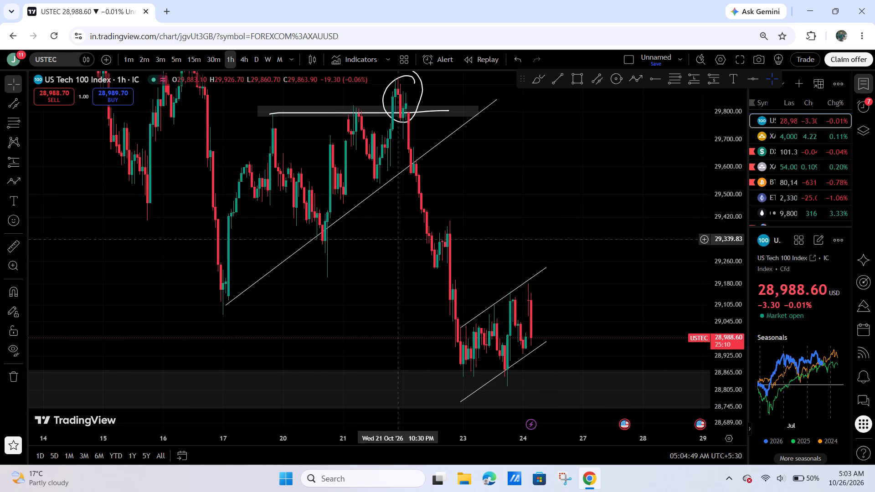
pyautogui.moveTo(535, 251); pyautogui.dragTo(596, 166)
pyautogui.scroll(5, 594, 358)
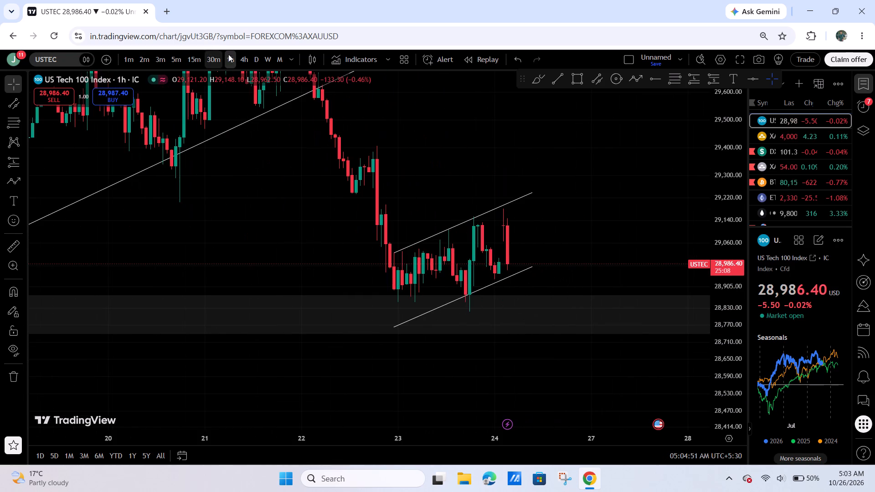
# On the daily timeframe, shorten the grey support zone near 28,800 so it ends just past the latest candle.
pyautogui.click(251, 56)
pyautogui.moveTo(721, 149); pyautogui.dragTo(748, 433)
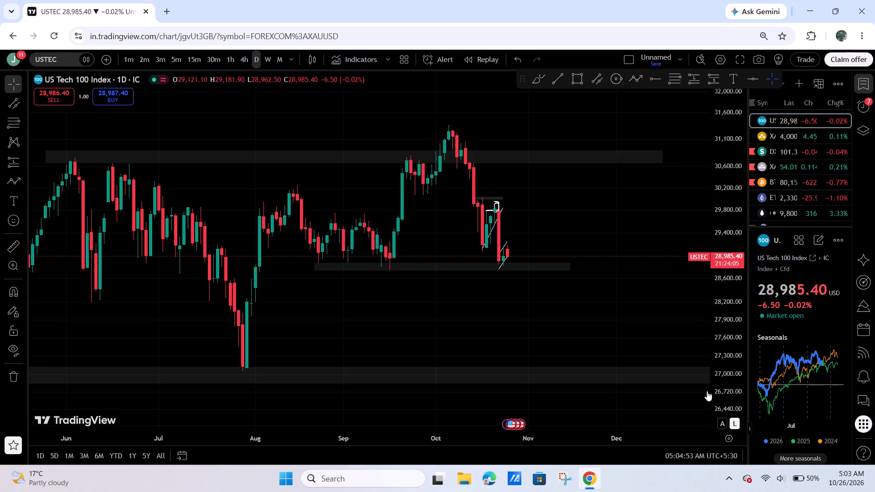
pyautogui.moveTo(649, 306); pyautogui.dragTo(540, 289)
pyautogui.scroll(-5, 542, 292)
pyautogui.moveTo(674, 299); pyautogui.dragTo(671, 305)
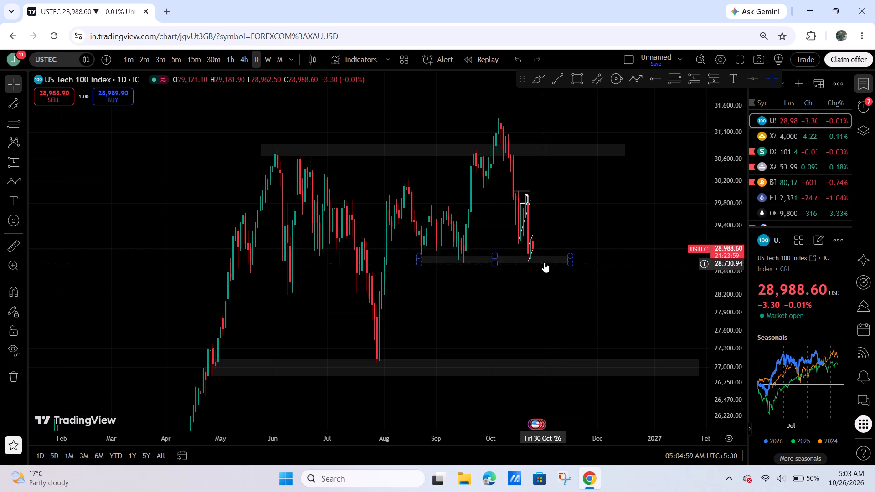
pyautogui.moveTo(573, 256); pyautogui.dragTo(535, 257)
pyautogui.click(521, 277)
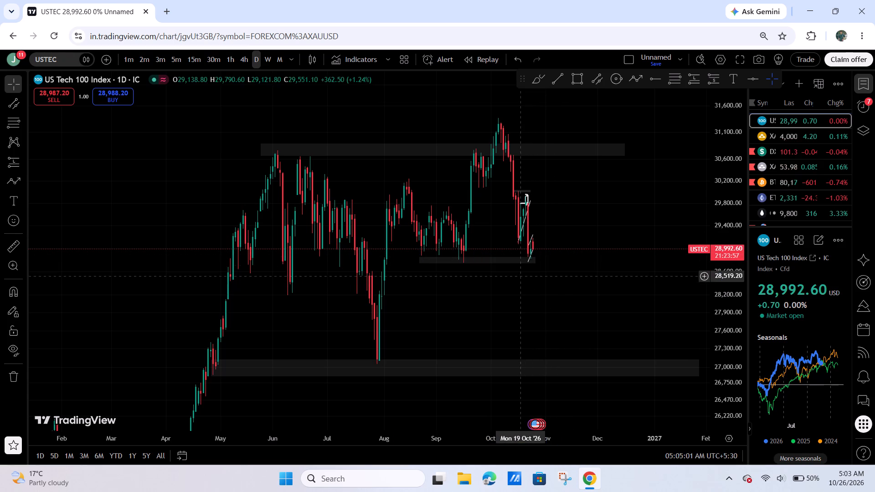
# Switch USTEC back to the 1h timeframe and examine price within the rising channel above the grey support zone.
pyautogui.scroll(4, 250, 171)
pyautogui.click(235, 58)
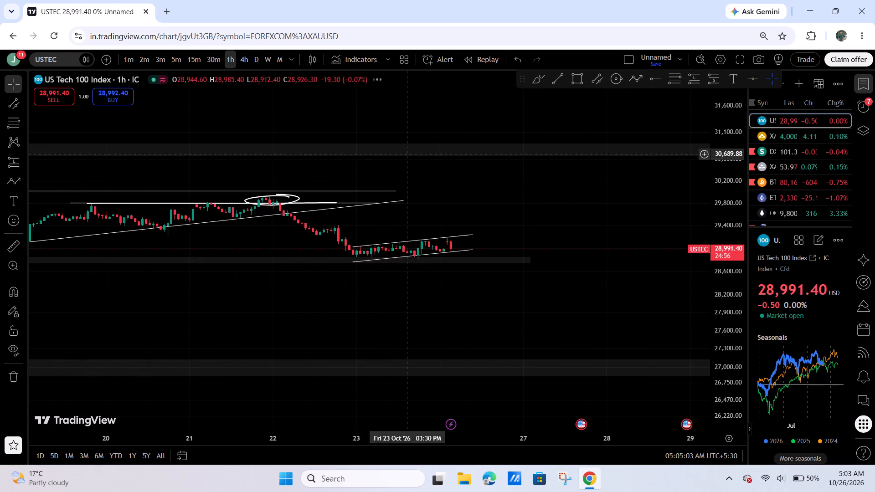
pyautogui.scroll(3, 507, 252)
pyautogui.moveTo(730, 369); pyautogui.dragTo(658, 0)
pyautogui.moveTo(496, 166); pyautogui.dragTo(676, 209)
pyautogui.moveTo(722, 318); pyautogui.dragTo(695, 180)
pyautogui.moveTo(592, 194); pyautogui.dragTo(653, 177)
pyautogui.scroll(3, 652, 241)
pyautogui.moveTo(634, 231); pyautogui.dragTo(592, 231)
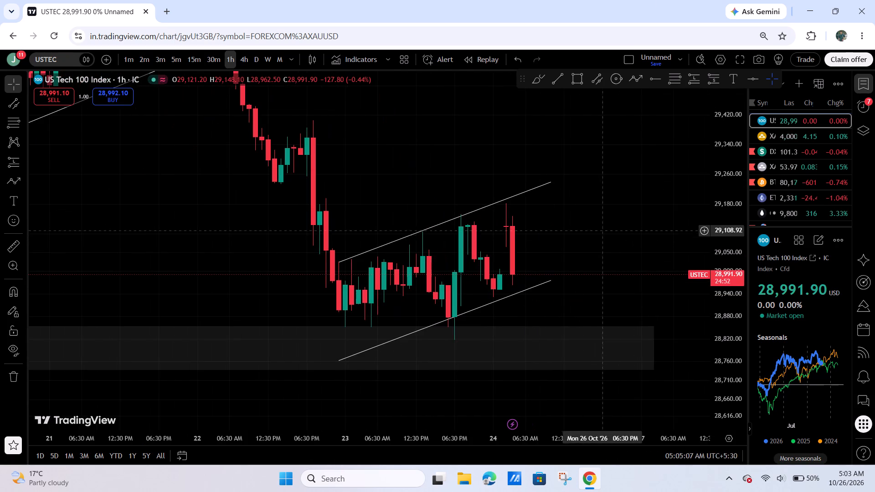
pyautogui.moveTo(638, 236); pyautogui.dragTo(588, 231)
# Load the US Dollar Index (DXY) chart and examine its 1h structure within the descending channel and grey zones.
pyautogui.click(774, 156)
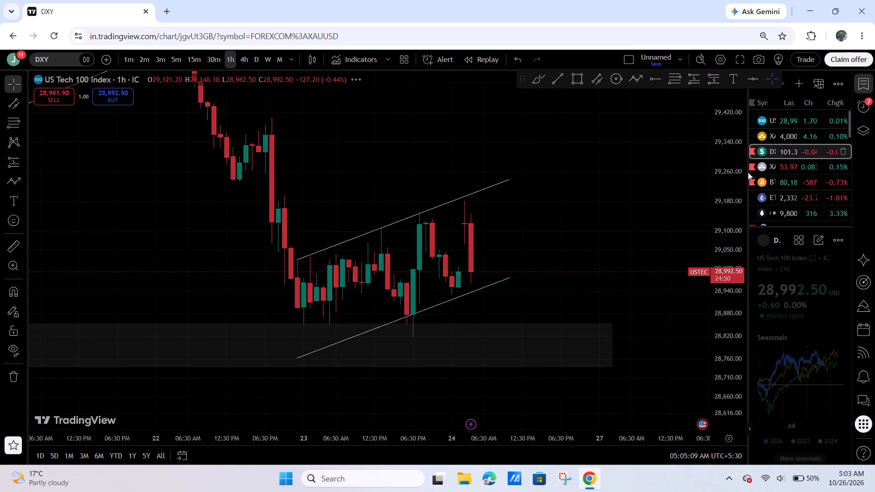
pyautogui.scroll(-5, 527, 292)
pyautogui.moveTo(730, 153); pyautogui.dragTo(707, 344)
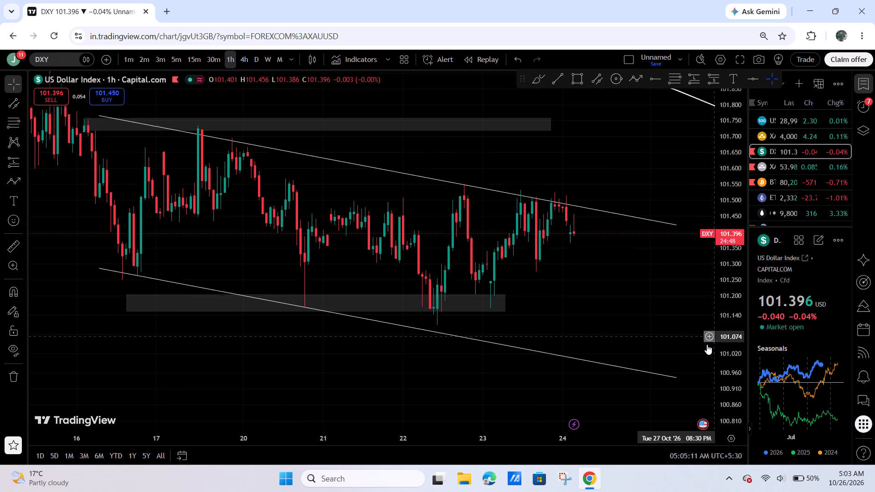
pyautogui.moveTo(707, 344); pyautogui.dragTo(700, 341)
pyautogui.moveTo(659, 296); pyautogui.dragTo(580, 296)
pyautogui.scroll(-6, 600, 308)
pyautogui.moveTo(649, 313); pyautogui.dragTo(588, 316)
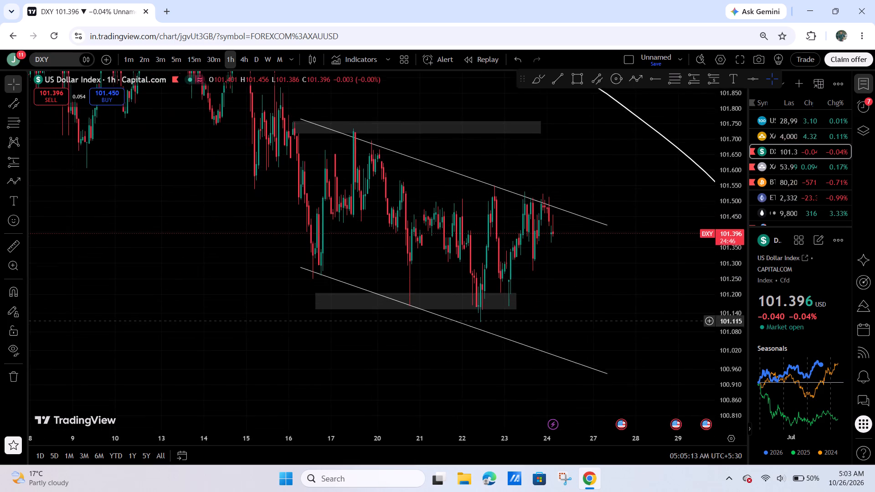
pyautogui.moveTo(588, 316); pyautogui.dragTo(588, 297)
# Delete the descending parallel channel from the DXY chart.
pyautogui.click(601, 201)
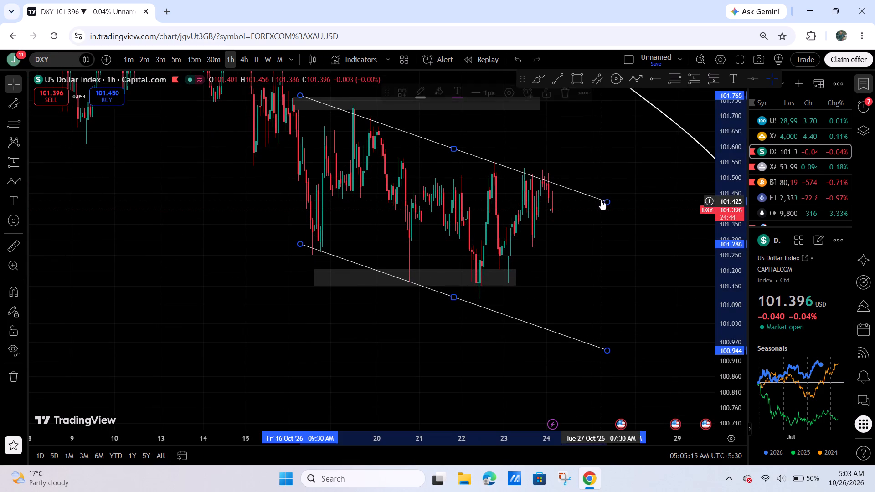
pyautogui.click(565, 92)
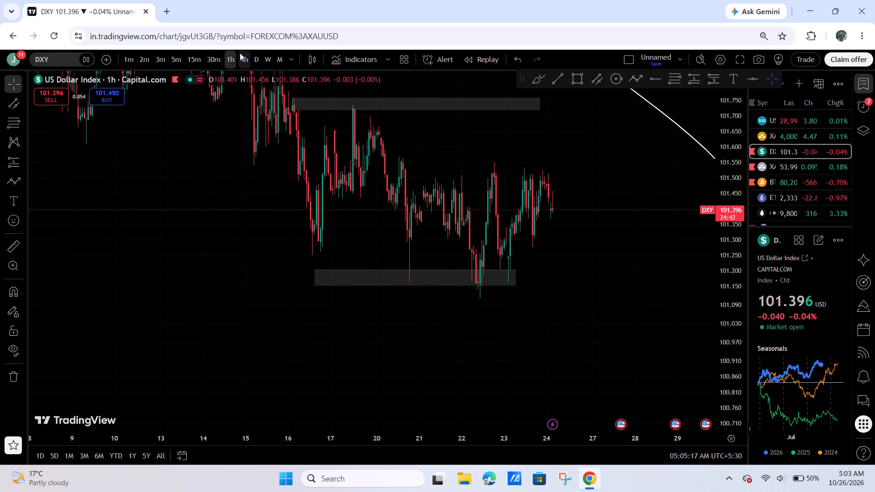
# Switch DXY to the 4h timeframe and examine the decline from the mid-October high around the grey zone and freehand curve.
pyautogui.click(239, 56)
pyautogui.scroll(4, 638, 231)
pyautogui.moveTo(628, 185); pyautogui.dragTo(657, 427)
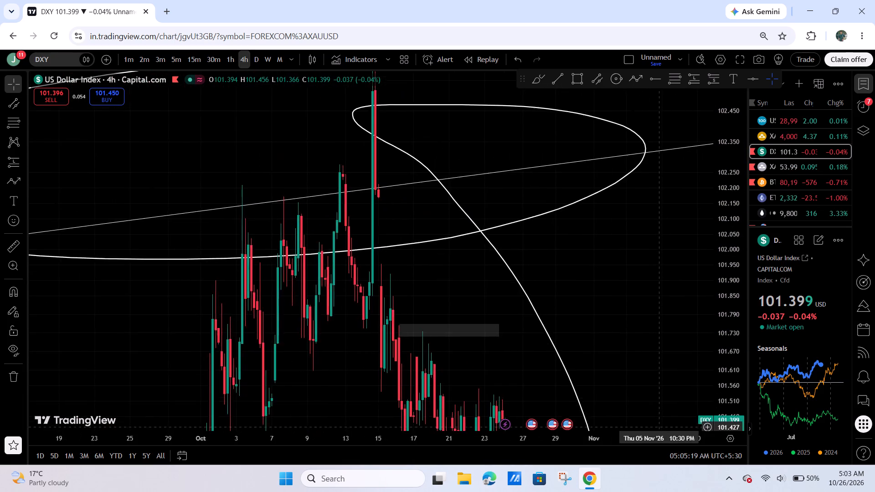
pyautogui.moveTo(657, 427); pyautogui.dragTo(674, 263)
# Load the Silver / U.S. Dollar (XAGUSD) chart and review its 4h structure around the grey zones.
pyautogui.click(780, 168)
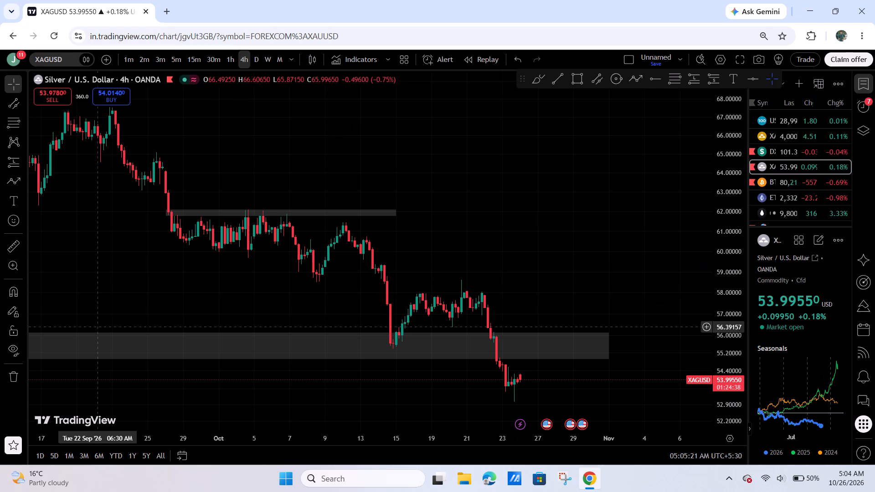
# On the BTCUSD 4h chart, draw a descending parallel channel from about 87,482 on 23 September to 83,979 on 30 October, lower line near mid-October lows.
pyautogui.click(783, 180)
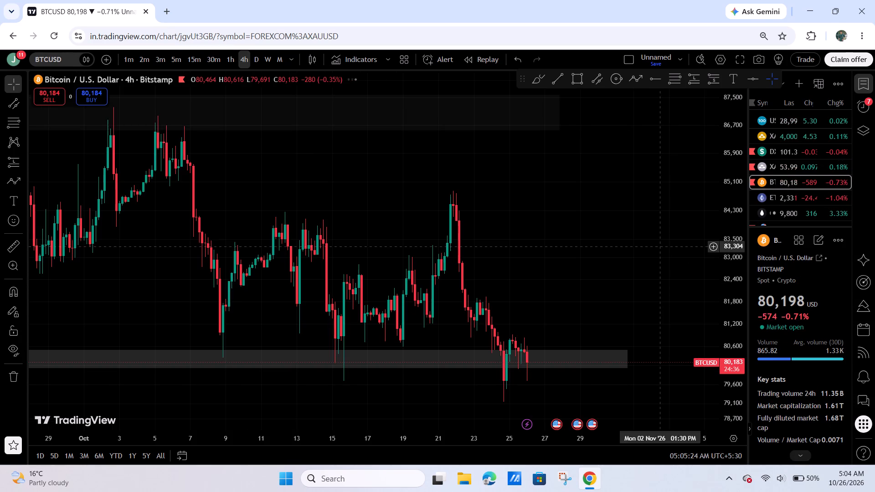
pyautogui.moveTo(610, 287); pyautogui.dragTo(609, 220)
pyautogui.scroll(-6, 620, 247)
pyautogui.moveTo(734, 193); pyautogui.dragTo(733, 199)
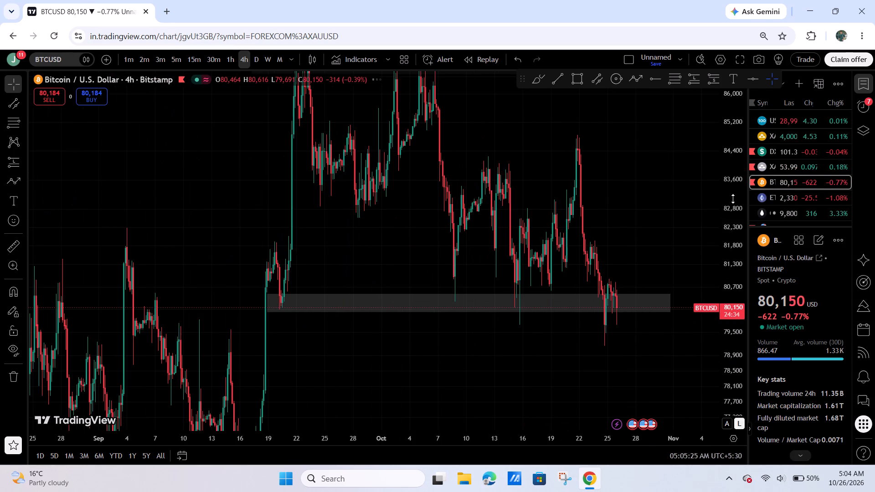
pyautogui.moveTo(733, 199); pyautogui.dragTo(702, 292)
pyautogui.moveTo(667, 224); pyautogui.dragTo(576, 243)
pyautogui.scroll(-5, 597, 255)
pyautogui.moveTo(654, 243); pyautogui.dragTo(616, 241)
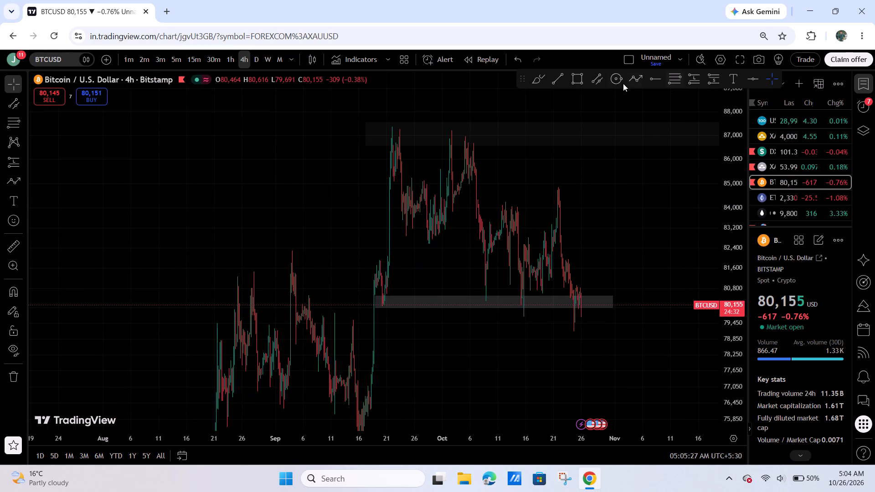
pyautogui.click(603, 84)
pyautogui.click(401, 124)
pyautogui.click(607, 209)
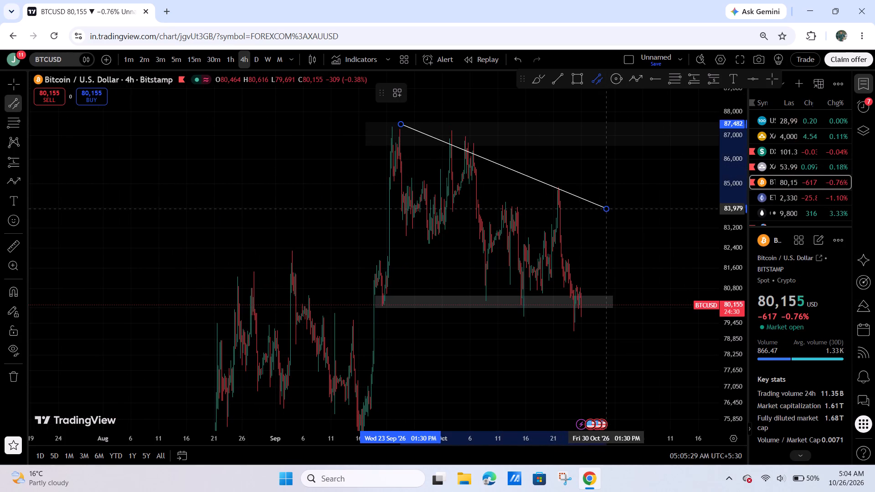
pyautogui.click(522, 318)
pyautogui.moveTo(594, 255); pyautogui.dragTo(473, 256)
# On the BTCUSD 1h timeframe, move the channel's start to 21 September and raise its upper line to run from about 88,133 to 84,583.
pyautogui.click(224, 61)
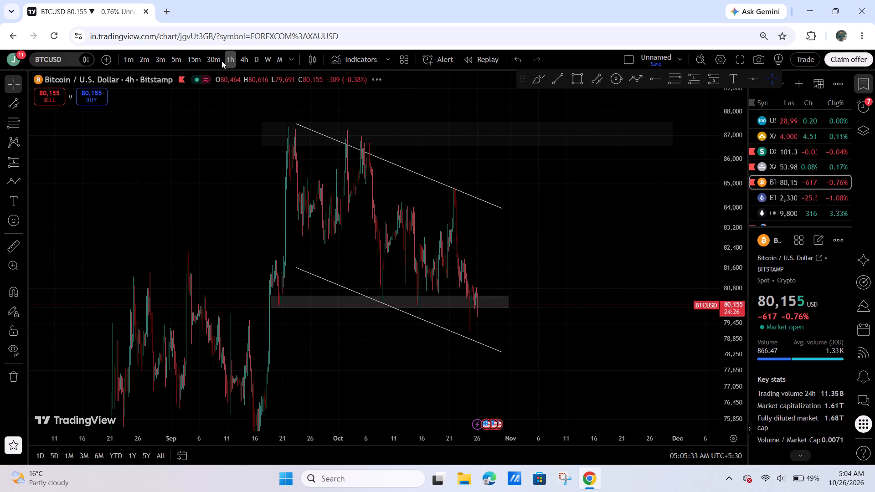
pyautogui.scroll(3, 502, 266)
pyautogui.moveTo(372, 258); pyautogui.dragTo(736, 260)
pyautogui.scroll(-3, 629, 318)
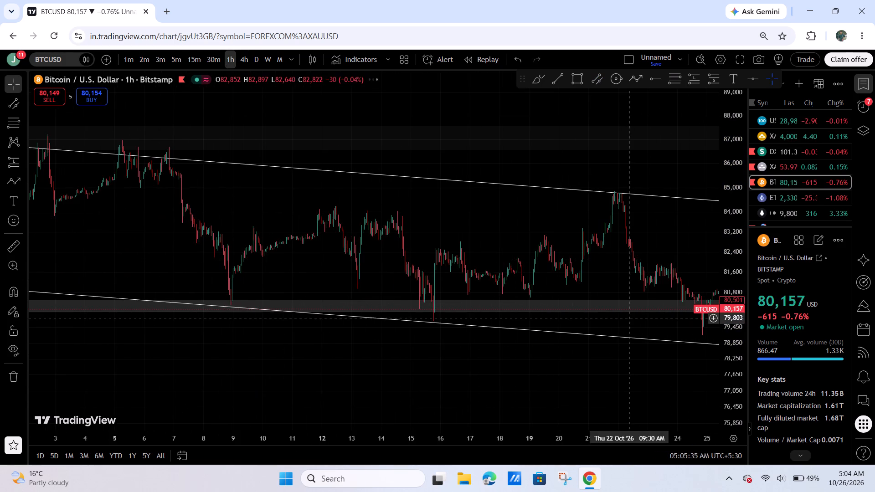
pyautogui.scroll(-2, 628, 318)
pyautogui.moveTo(558, 237); pyautogui.dragTo(465, 319)
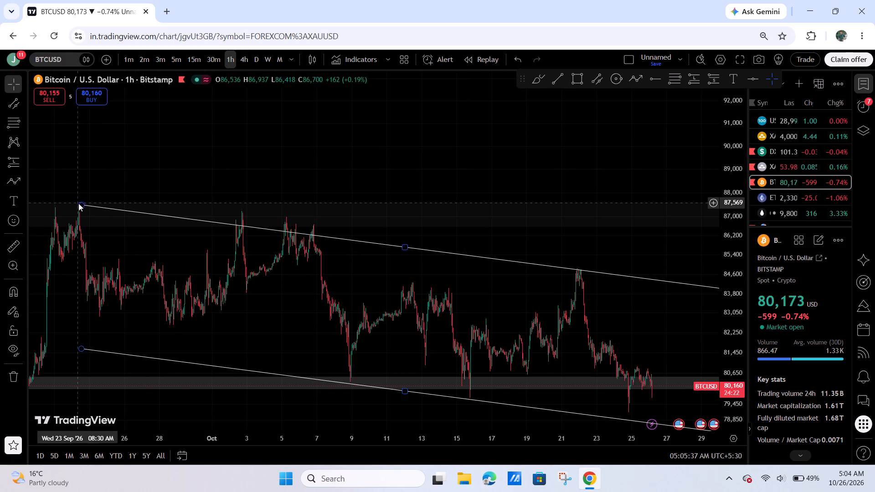
pyautogui.moveTo(78, 203); pyautogui.dragTo(52, 205)
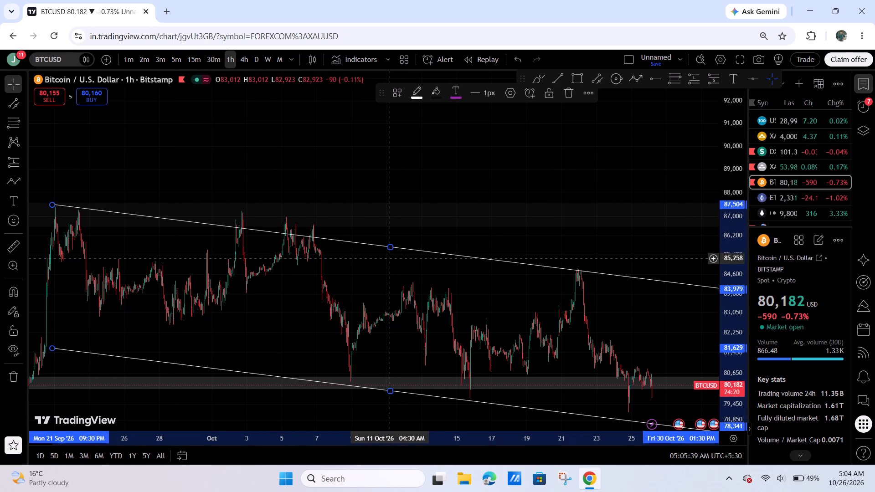
pyautogui.moveTo(392, 248); pyautogui.dragTo(406, 234)
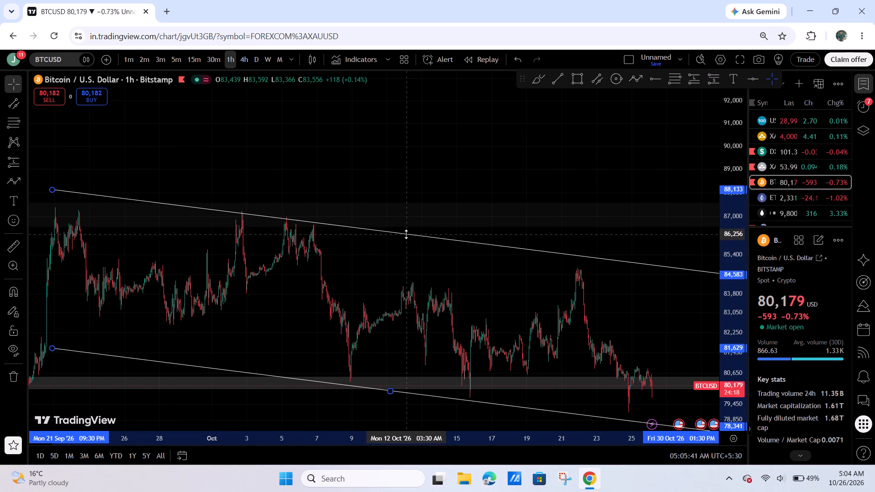
pyautogui.moveTo(406, 234); pyautogui.dragTo(407, 235)
# Examine the latest BTCUSD 1h candles around the grey support zone and the channel's lower line.
pyautogui.moveTo(504, 292); pyautogui.dragTo(548, 125)
pyautogui.scroll(6, 525, 238)
pyautogui.scroll(7, 582, 187)
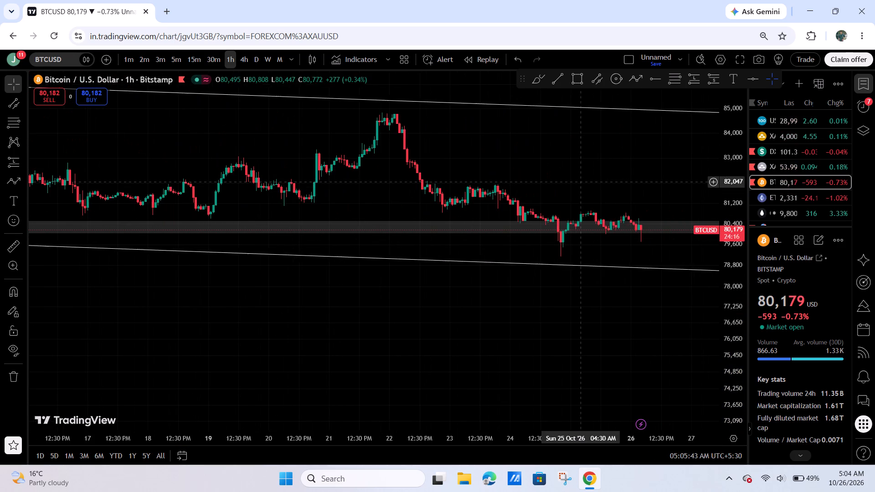
pyautogui.moveTo(622, 189); pyautogui.dragTo(618, 222)
pyautogui.click(765, 181)
# Load the ETHUSD chart and examine its 1h structure around the red zone, grey zone and white horizontal line.
pyautogui.click(768, 192)
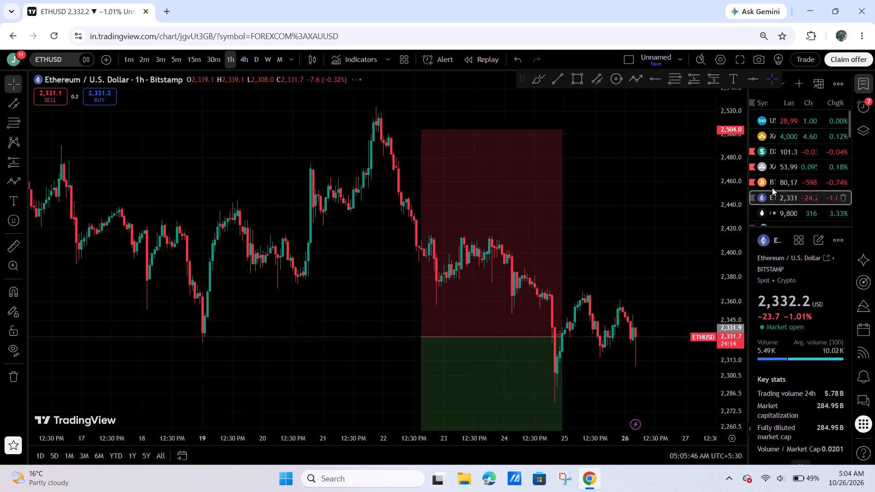
pyautogui.scroll(-7, 601, 230)
pyautogui.doubleClick(722, 310)
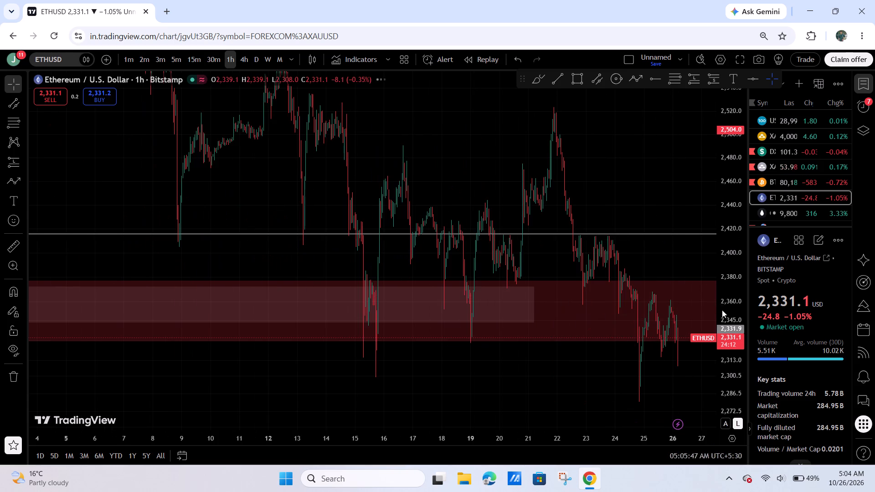
pyautogui.scroll(-9, 709, 297)
pyautogui.moveTo(615, 225); pyautogui.dragTo(413, 176)
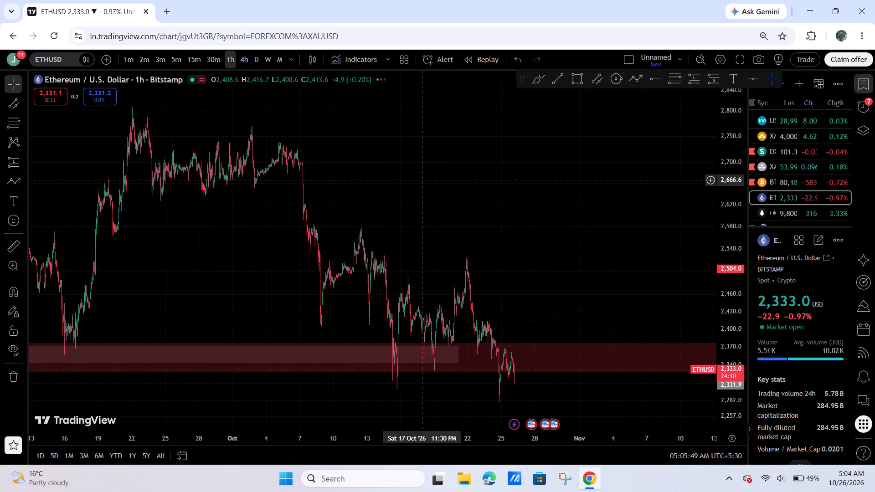
pyautogui.moveTo(413, 176); pyautogui.dragTo(499, 114)
pyautogui.scroll(8, 501, 255)
pyautogui.scroll(-1, 504, 256)
pyautogui.scroll(5, 500, 267)
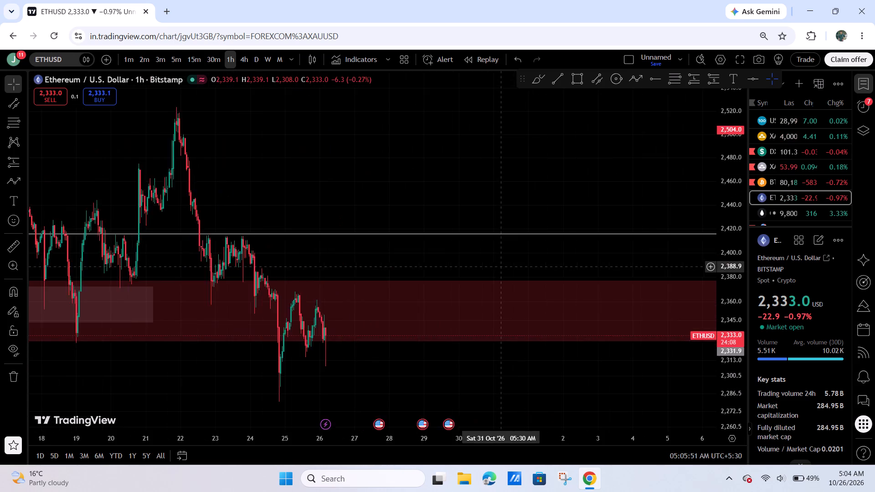
pyautogui.scroll(6, 498, 268)
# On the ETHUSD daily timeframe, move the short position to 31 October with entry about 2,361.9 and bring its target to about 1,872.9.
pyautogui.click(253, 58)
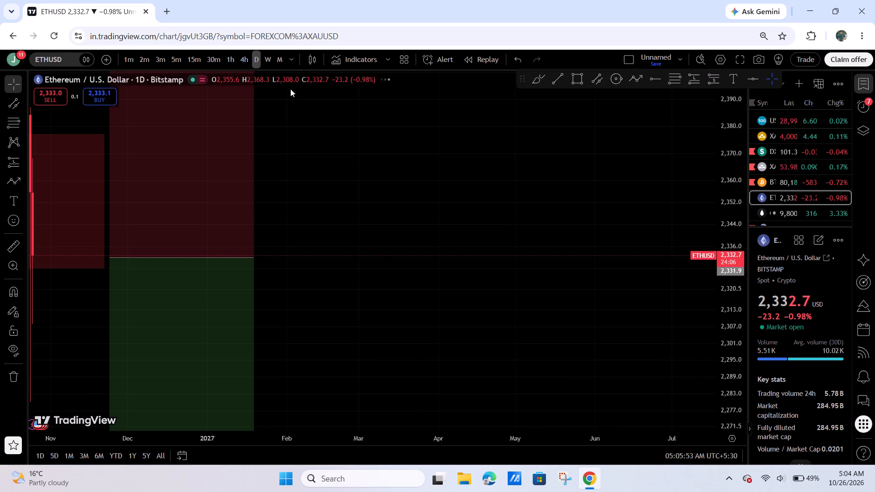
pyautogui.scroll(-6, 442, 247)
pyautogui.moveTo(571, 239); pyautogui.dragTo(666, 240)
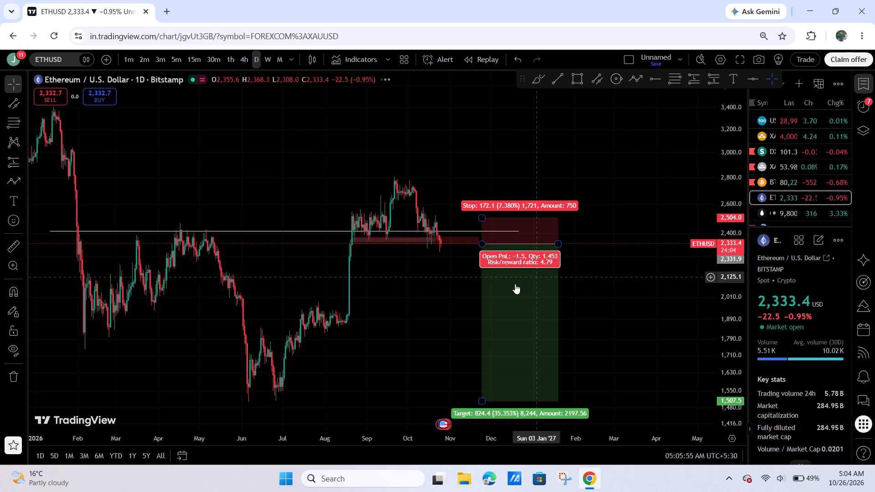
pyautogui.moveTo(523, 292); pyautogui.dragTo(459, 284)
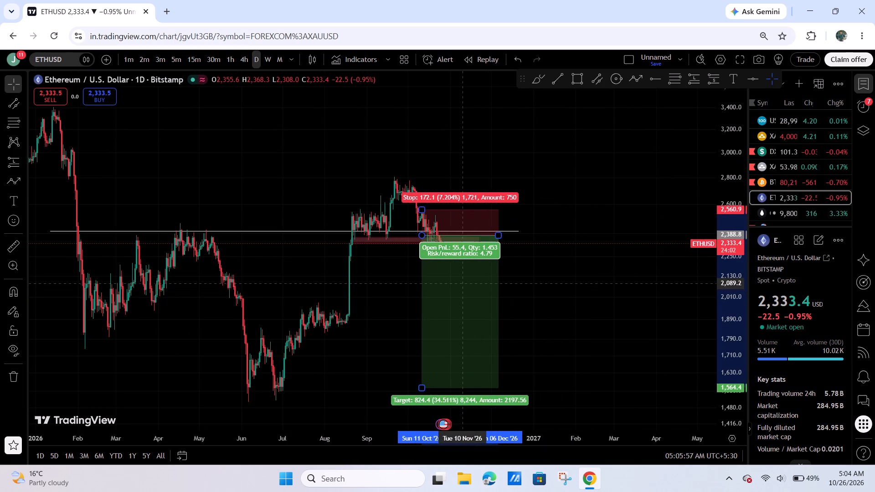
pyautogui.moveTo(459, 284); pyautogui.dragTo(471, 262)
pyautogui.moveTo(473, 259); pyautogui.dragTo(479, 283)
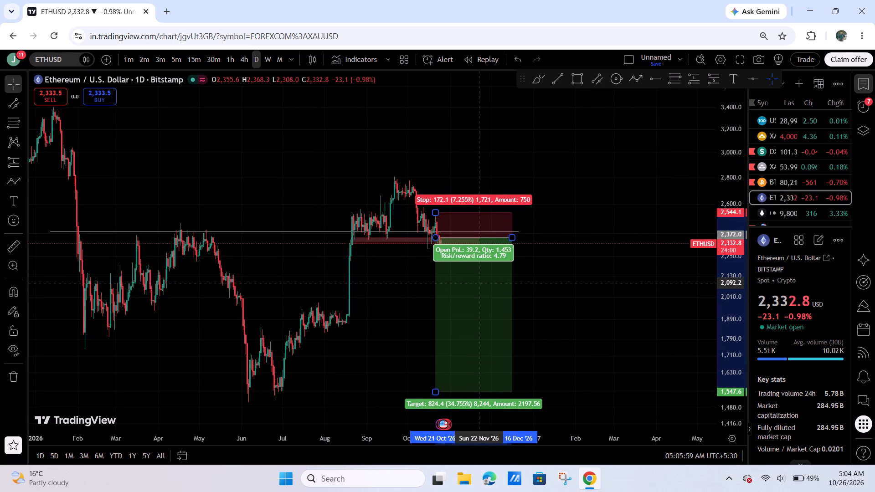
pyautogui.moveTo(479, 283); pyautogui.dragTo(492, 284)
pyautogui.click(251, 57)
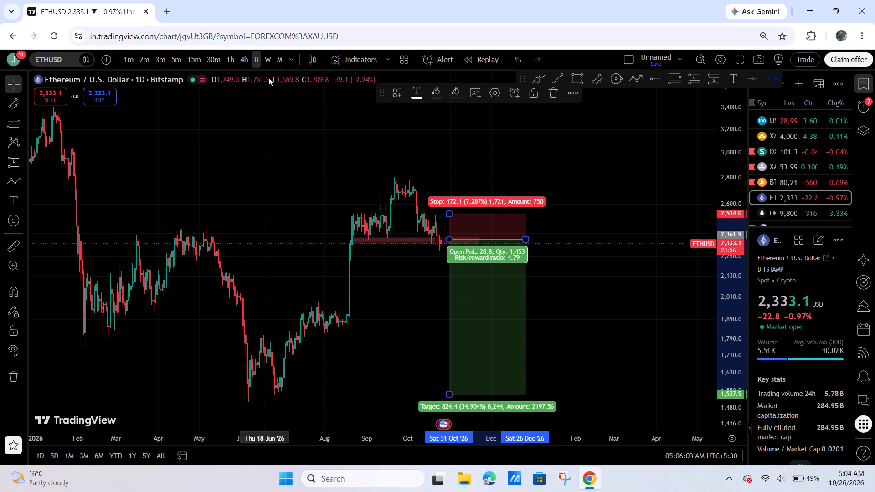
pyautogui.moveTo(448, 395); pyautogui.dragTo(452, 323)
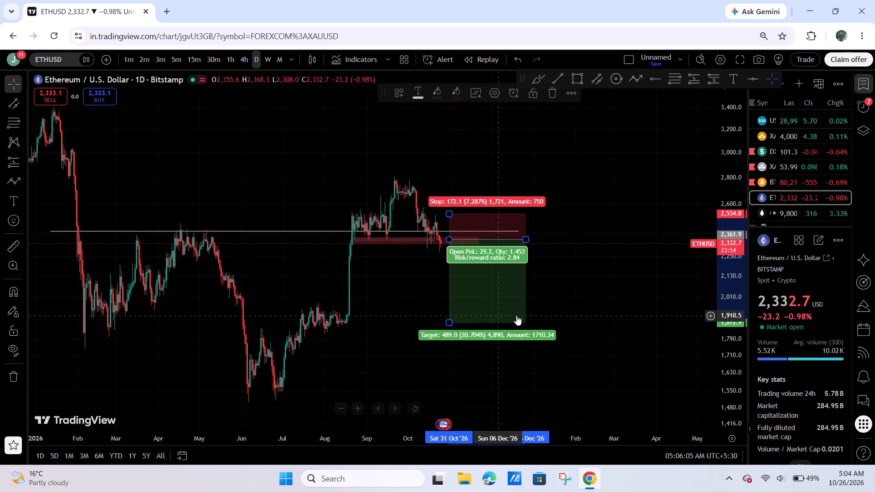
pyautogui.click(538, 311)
# Delete the short position drawing from the ETHUSD chart.
pyautogui.click(503, 299)
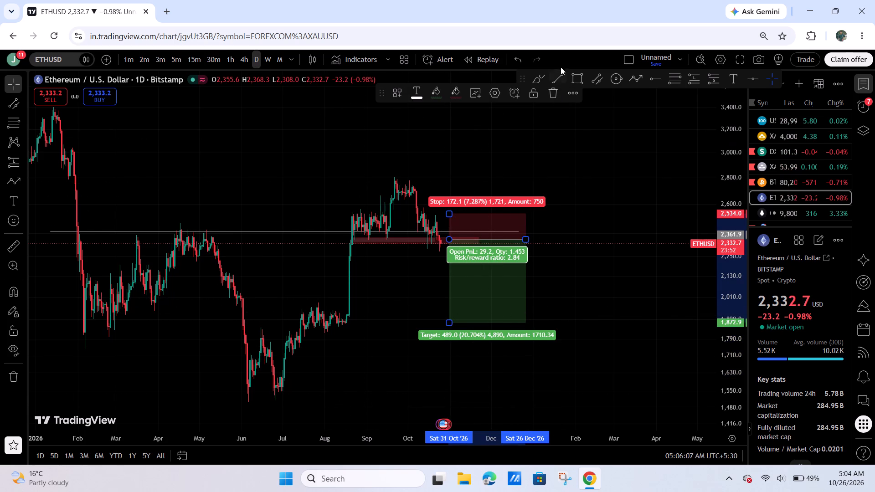
pyautogui.click(554, 91)
# Switch ETHUSD to the 1h timeframe and delete the red zone beneath the white horizontal line.
pyautogui.click(232, 63)
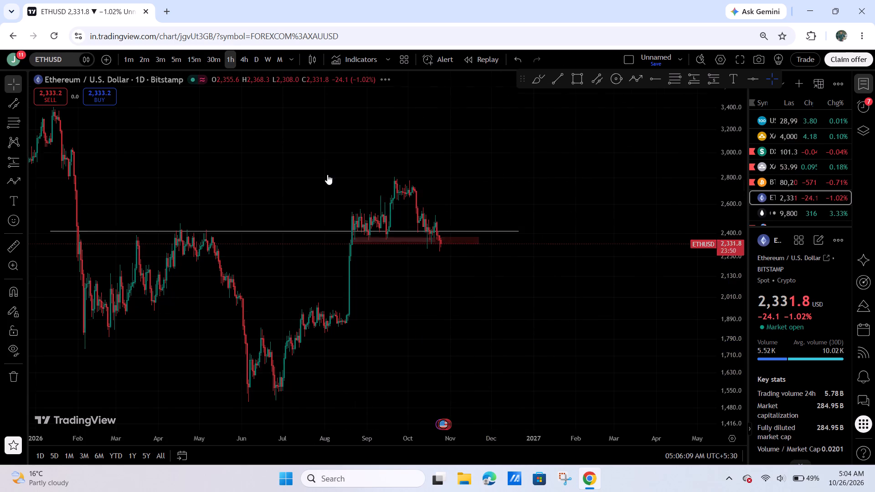
pyautogui.scroll(-7, 412, 258)
pyautogui.scroll(-7, 530, 304)
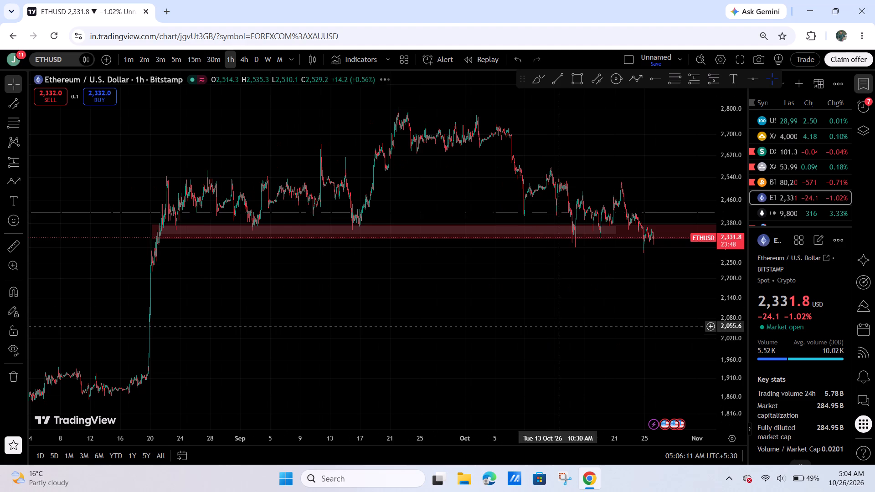
pyautogui.click(658, 238)
pyautogui.click(587, 86)
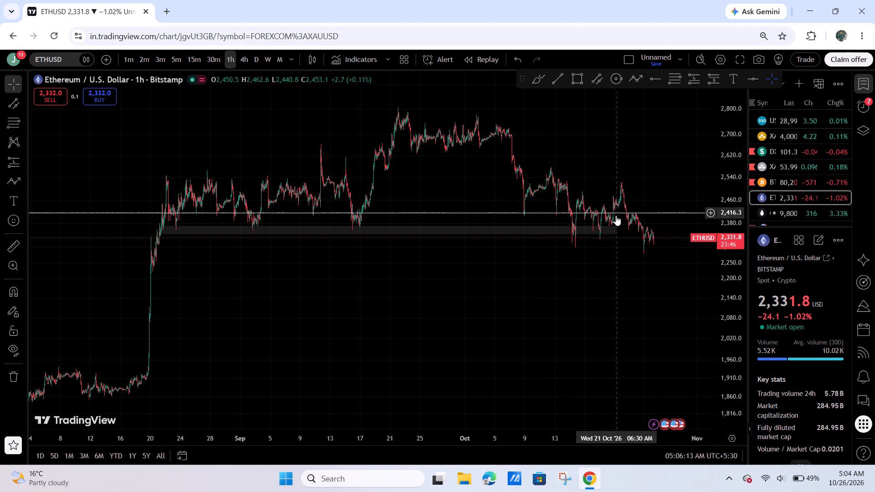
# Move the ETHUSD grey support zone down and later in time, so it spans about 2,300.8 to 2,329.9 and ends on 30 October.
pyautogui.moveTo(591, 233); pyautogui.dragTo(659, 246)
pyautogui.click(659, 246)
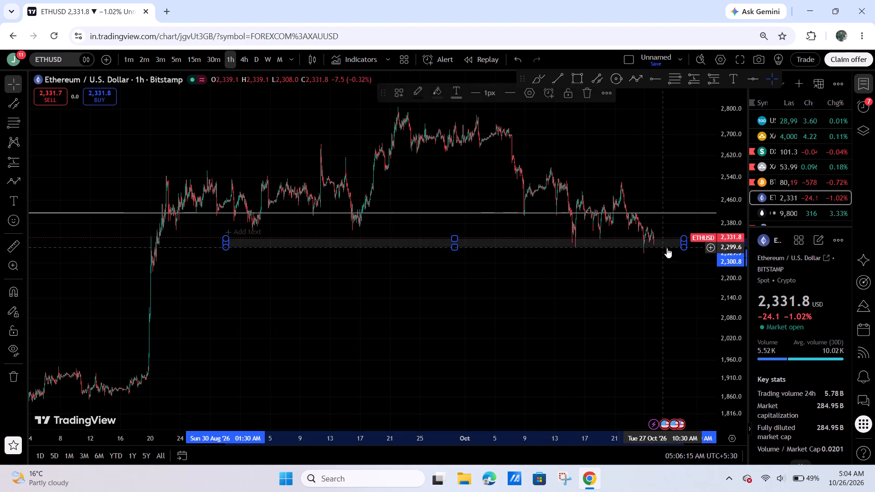
# Delete the grey support zone below the white horizontal line from the ETHUSD chart.
pyautogui.click(589, 103)
pyautogui.moveTo(654, 251); pyautogui.dragTo(652, 261)
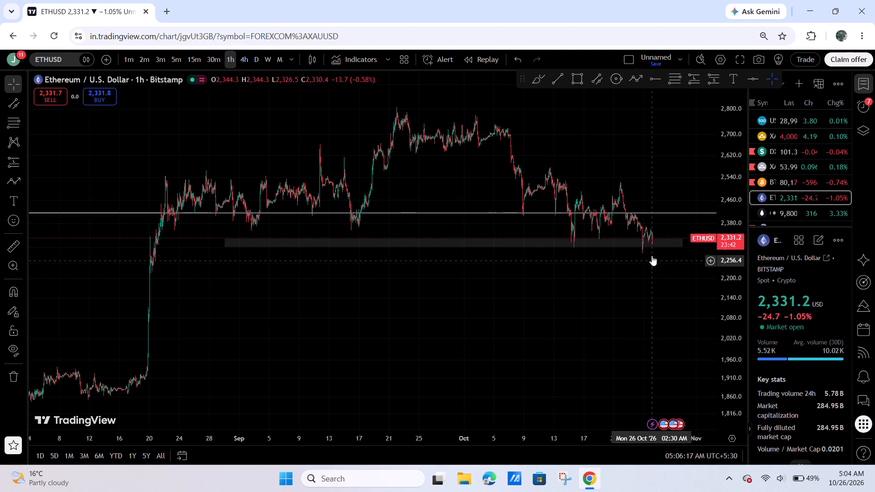
pyautogui.click(623, 236)
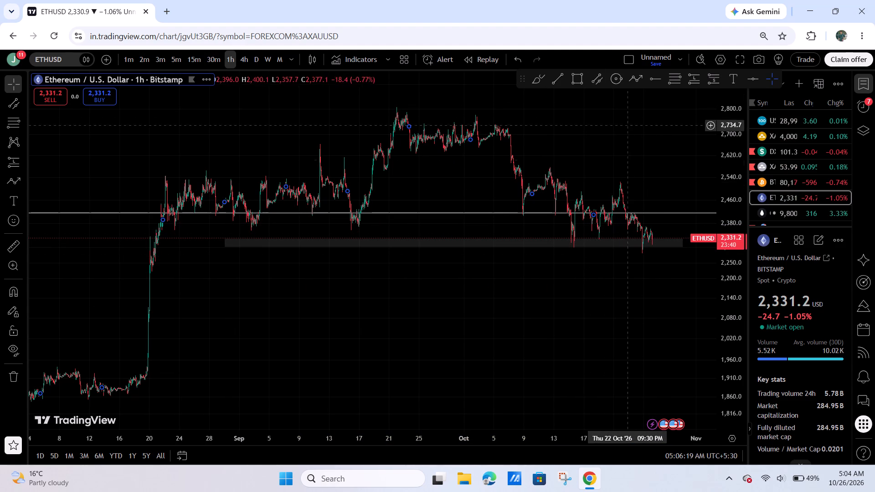
pyautogui.click(669, 247)
pyautogui.click(588, 92)
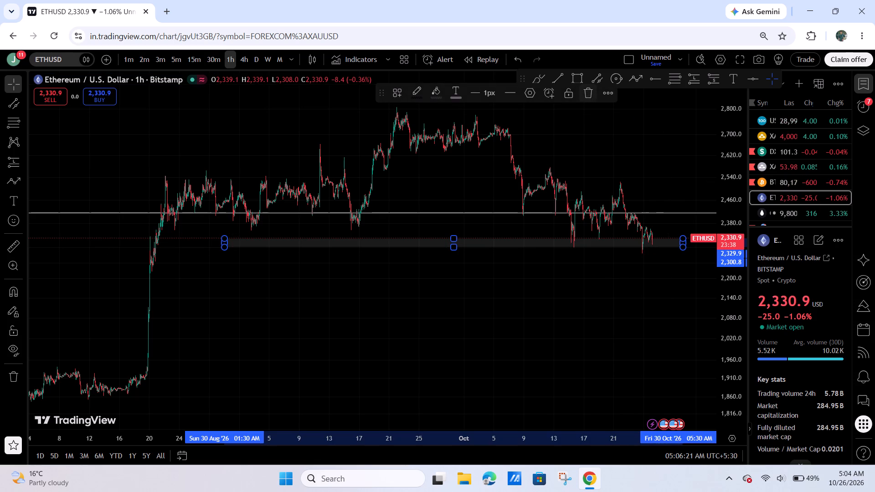
# Examine the most recent ETHUSD 1h lows and candles below the white horizontal line.
pyautogui.moveTo(744, 380); pyautogui.dragTo(711, 110)
pyautogui.scroll(12, 623, 237)
pyautogui.moveTo(622, 245); pyautogui.dragTo(620, 253)
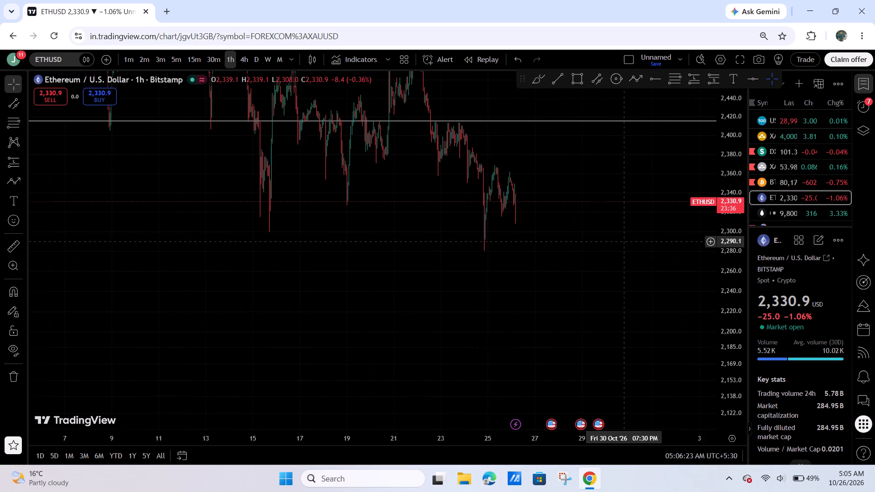
pyautogui.moveTo(620, 253); pyautogui.dragTo(602, 302)
pyautogui.scroll(5, 501, 275)
pyautogui.moveTo(452, 287); pyautogui.dragTo(612, 287)
pyautogui.scroll(3, 518, 279)
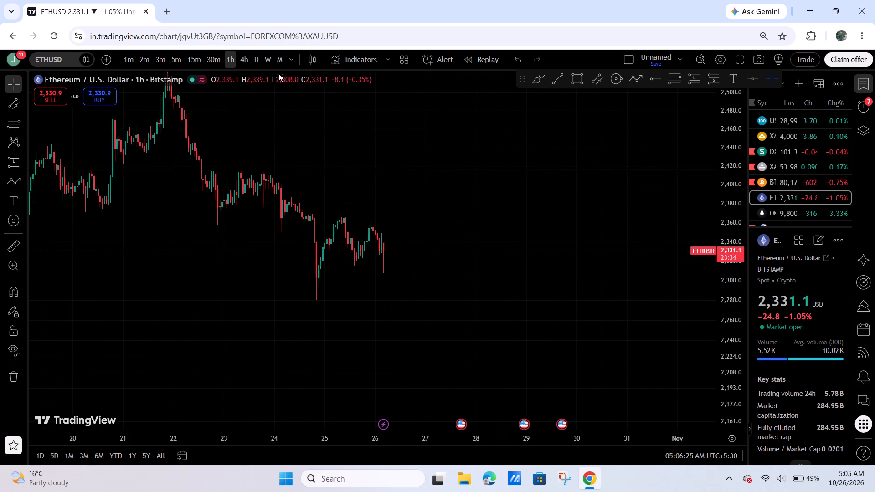
# On the ETHUSD 4h timeframe, draw a rectangle support zone at about 2,298 to 2,318, from the 15 October low to just past the latest candle.
pyautogui.click(245, 58)
pyautogui.scroll(1, 427, 312)
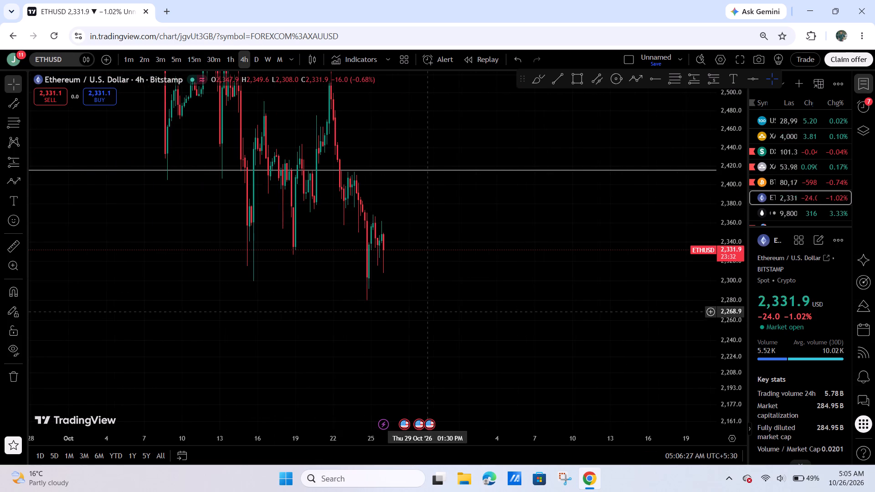
pyautogui.scroll(1, 427, 313)
pyautogui.moveTo(381, 316); pyautogui.dragTo(459, 315)
pyautogui.click(573, 84)
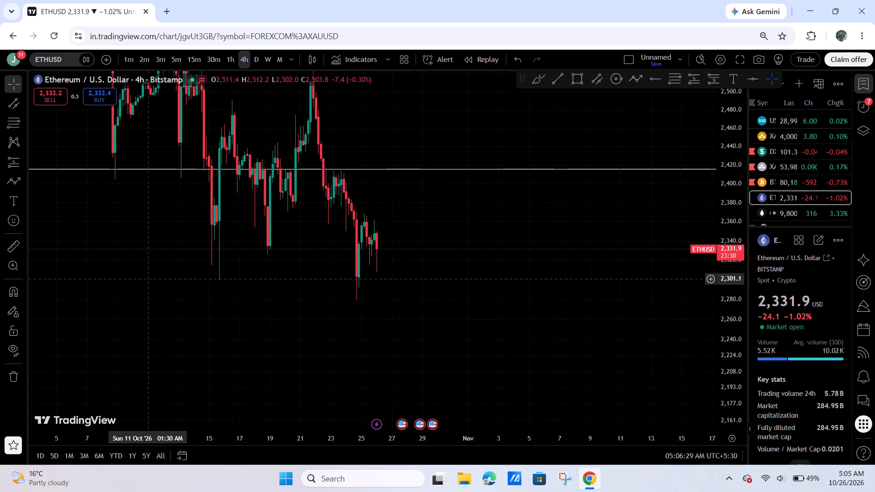
pyautogui.click(201, 265)
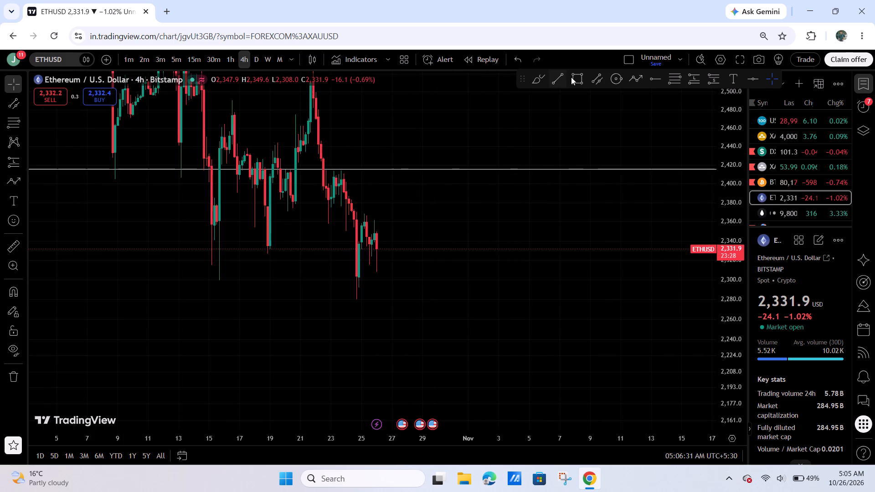
pyautogui.moveTo(571, 77); pyautogui.dragTo(561, 81)
pyautogui.click(199, 247)
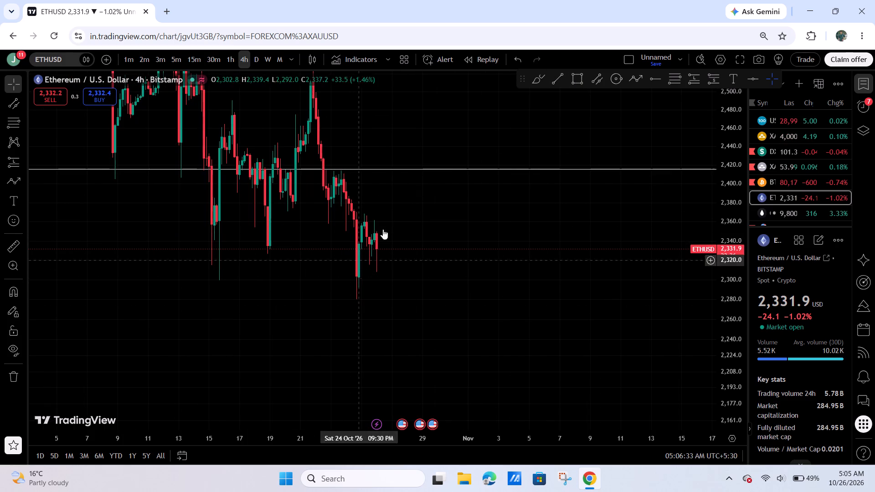
pyautogui.click(583, 77)
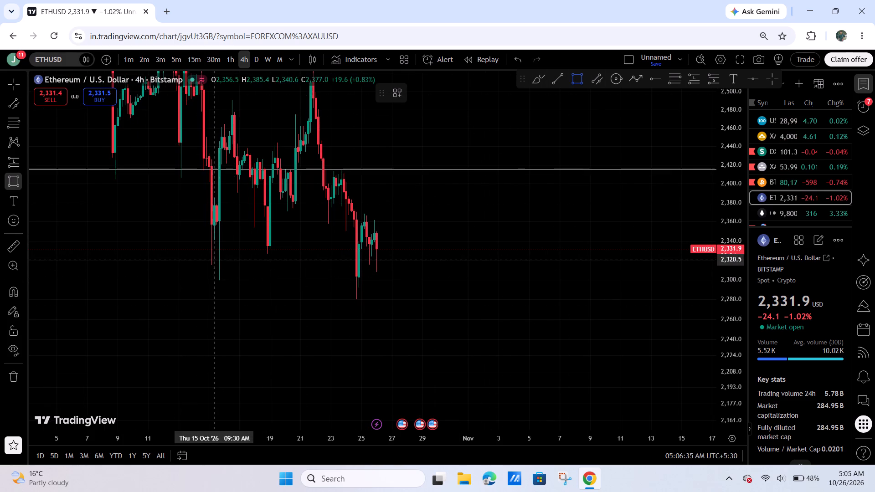
pyautogui.click(212, 262)
pyautogui.click(409, 282)
pyautogui.click(455, 278)
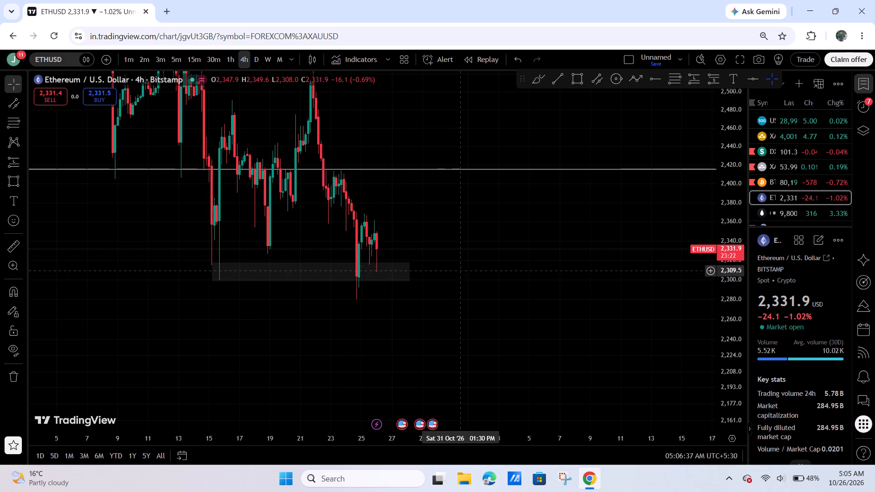
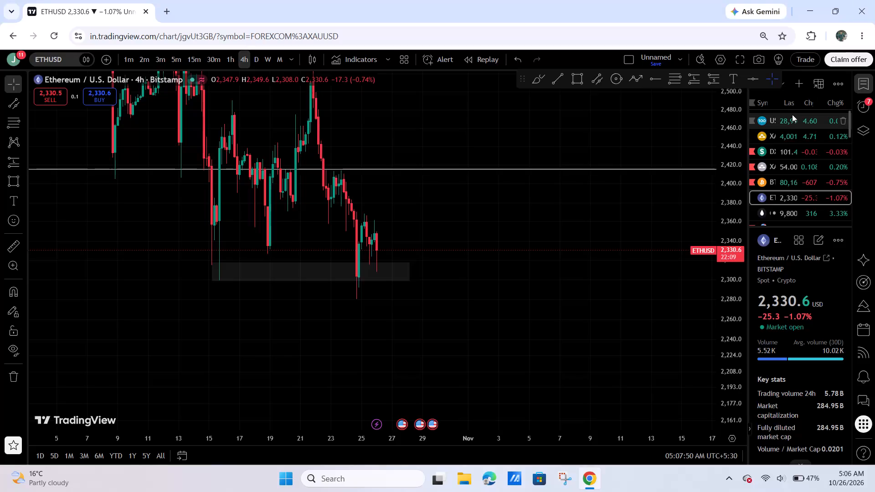
# Recheck the US Tech 100 1h channel above the grey support zone and the latest DXY 1h candles.
pyautogui.click(792, 114)
pyautogui.scroll(3, 450, 236)
pyautogui.moveTo(372, 296); pyautogui.dragTo(653, 150)
pyautogui.scroll(5, 570, 240)
pyautogui.click(225, 57)
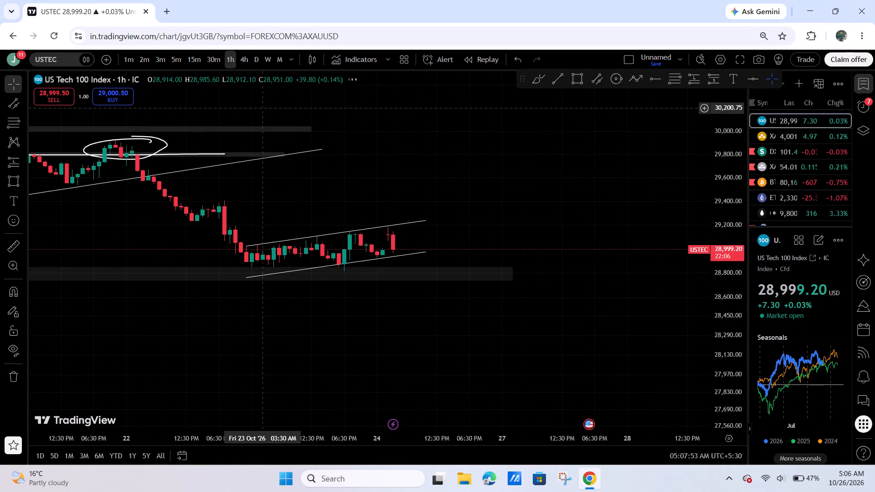
pyautogui.moveTo(718, 343); pyautogui.dragTo(705, 121)
pyautogui.moveTo(507, 204); pyautogui.dragTo(665, 204)
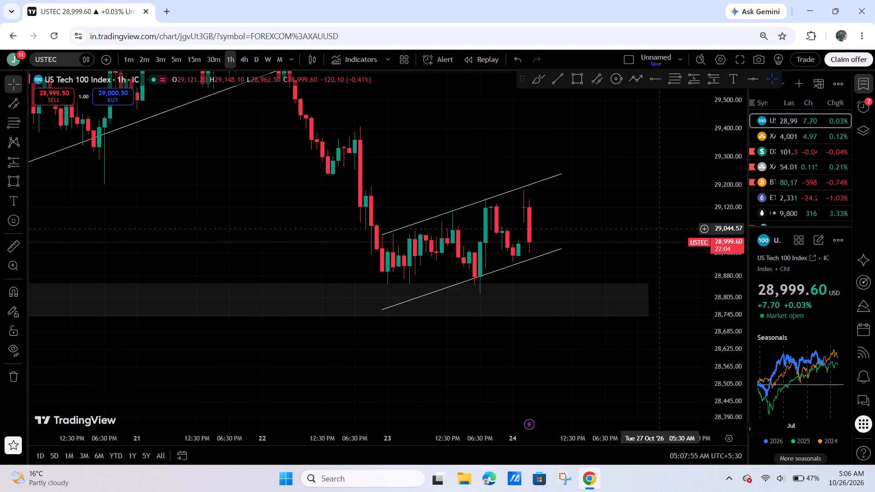
pyautogui.scroll(3, 661, 232)
pyautogui.moveTo(655, 231); pyautogui.dragTo(595, 231)
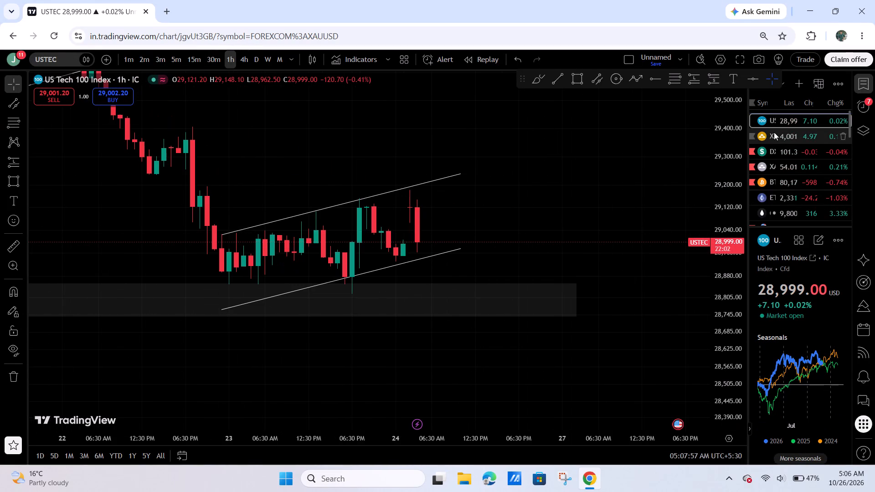
pyautogui.click(778, 149)
pyautogui.scroll(-2, 478, 274)
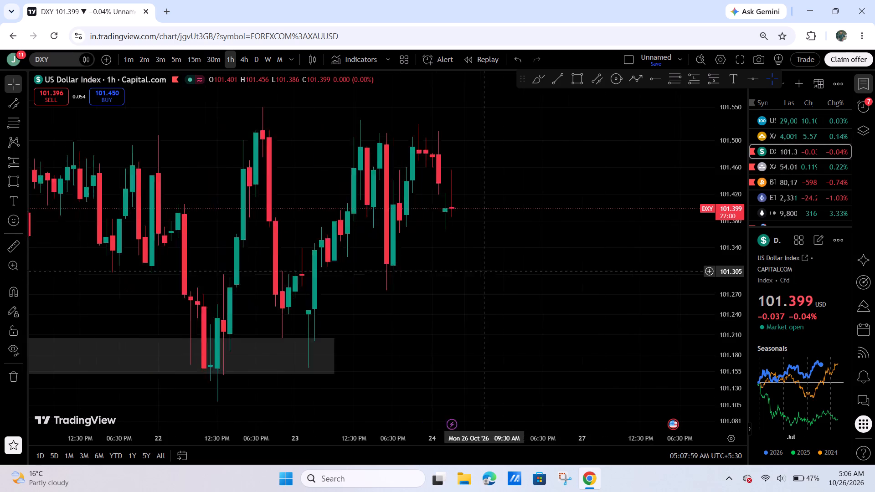
pyautogui.scroll(-3, 492, 269)
pyautogui.click(796, 193)
# Examine the Crude Oil Futures daily chart from early 2026 to the latest candles, including the grey resistance zone near 10,300.
pyautogui.click(784, 215)
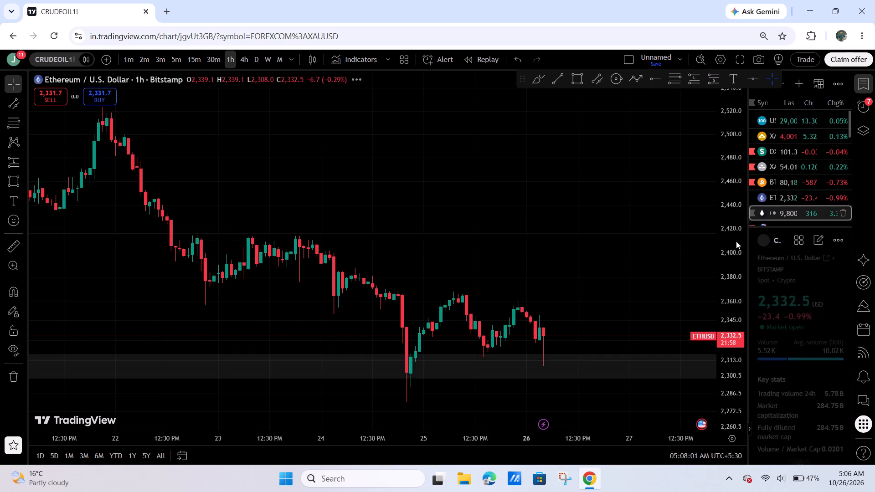
pyautogui.scroll(-4, 640, 283)
pyautogui.scroll(3, 635, 287)
pyautogui.click(246, 62)
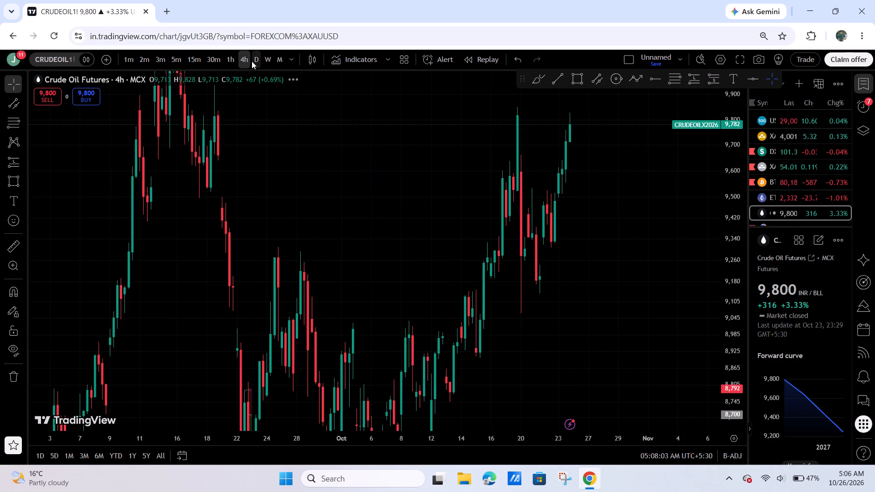
pyautogui.click(260, 61)
pyautogui.scroll(-4, 712, 244)
pyautogui.moveTo(722, 177); pyautogui.dragTo(718, 313)
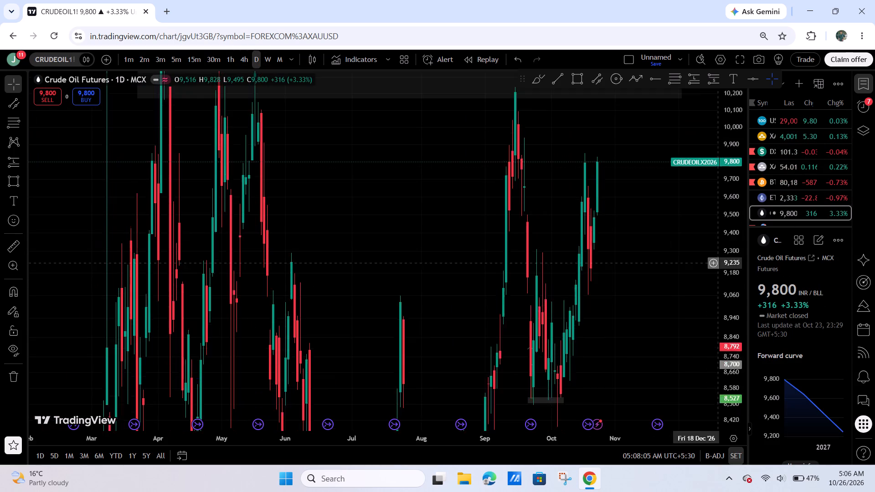
pyautogui.moveTo(718, 313); pyautogui.dragTo(689, 420)
pyautogui.click(688, 418)
pyautogui.moveTo(675, 408); pyautogui.dragTo(556, 371)
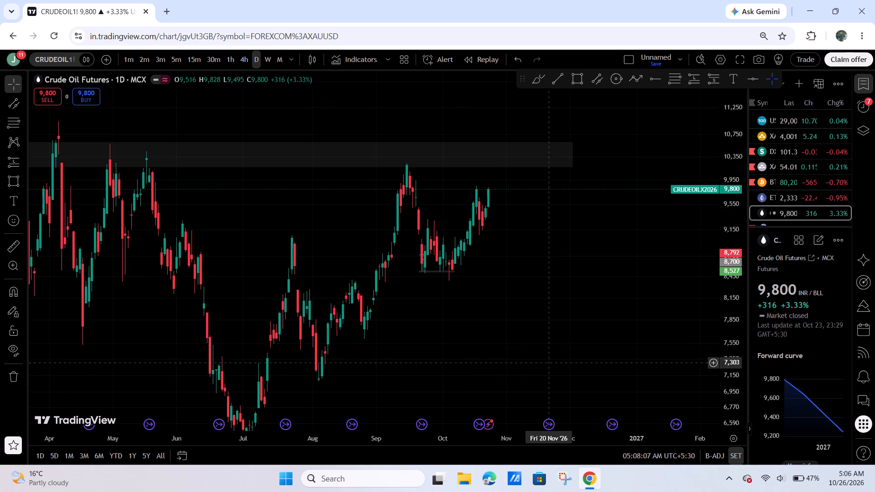
pyautogui.scroll(-3, 535, 339)
pyautogui.moveTo(557, 365); pyautogui.dragTo(598, 250)
pyautogui.moveTo(726, 191); pyautogui.dragTo(724, 260)
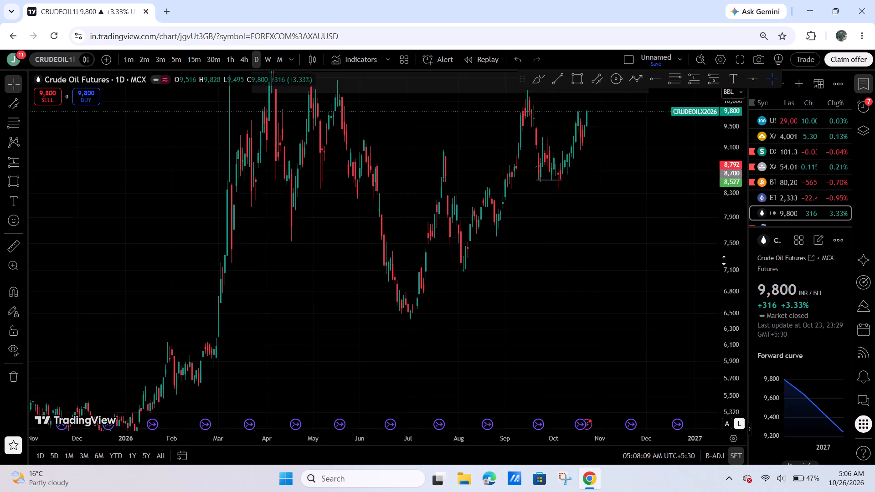
pyautogui.moveTo(724, 260); pyautogui.dragTo(721, 294)
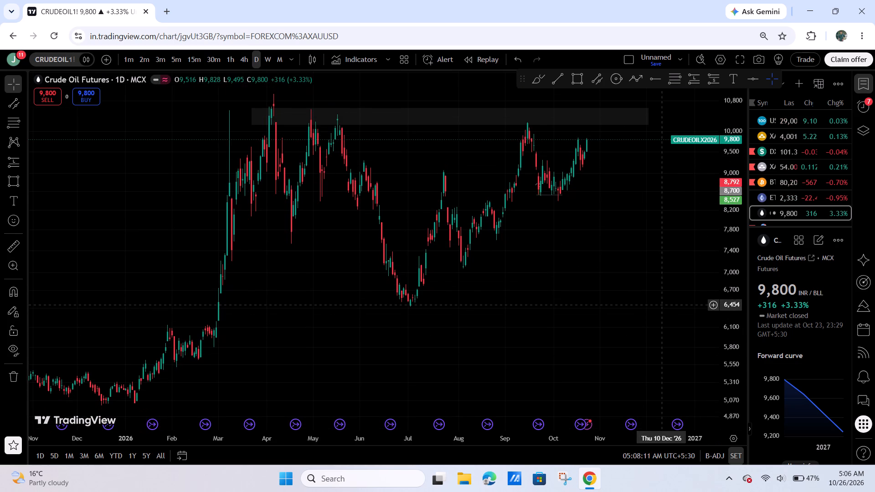
pyautogui.moveTo(660, 307); pyautogui.dragTo(644, 366)
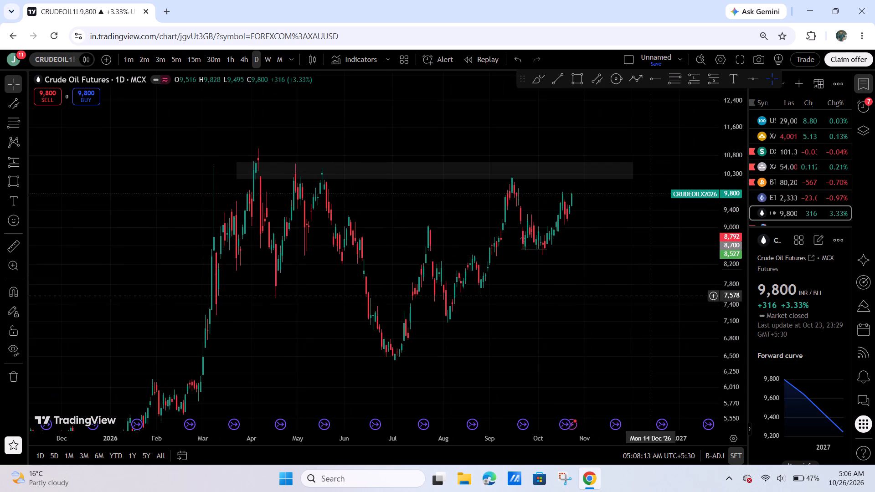
pyautogui.moveTo(566, 327); pyautogui.dragTo(554, 290)
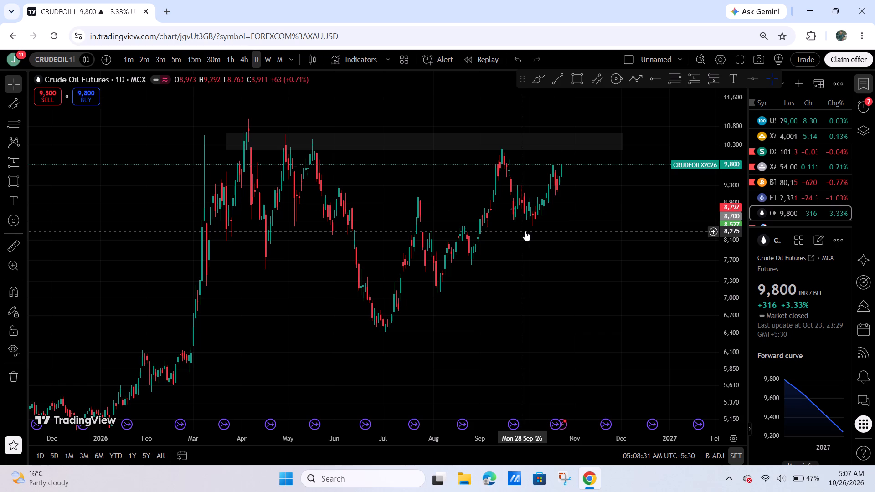
pyautogui.moveTo(567, 110); pyautogui.dragTo(544, 146)
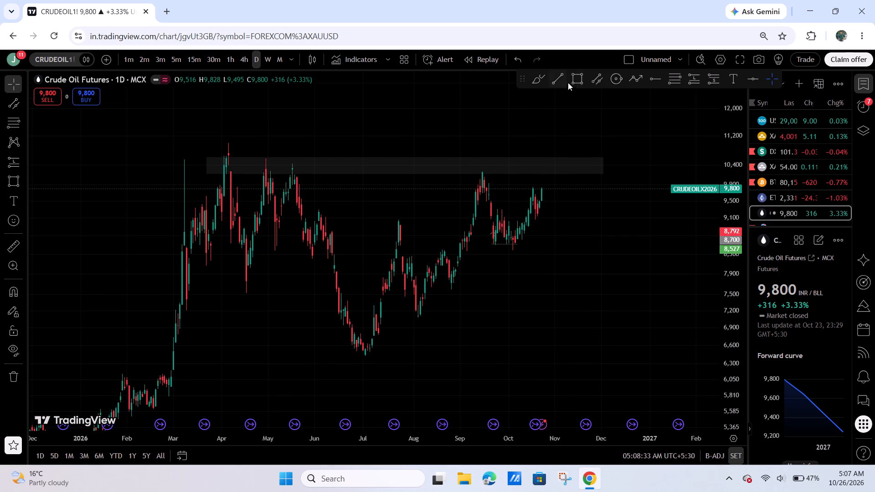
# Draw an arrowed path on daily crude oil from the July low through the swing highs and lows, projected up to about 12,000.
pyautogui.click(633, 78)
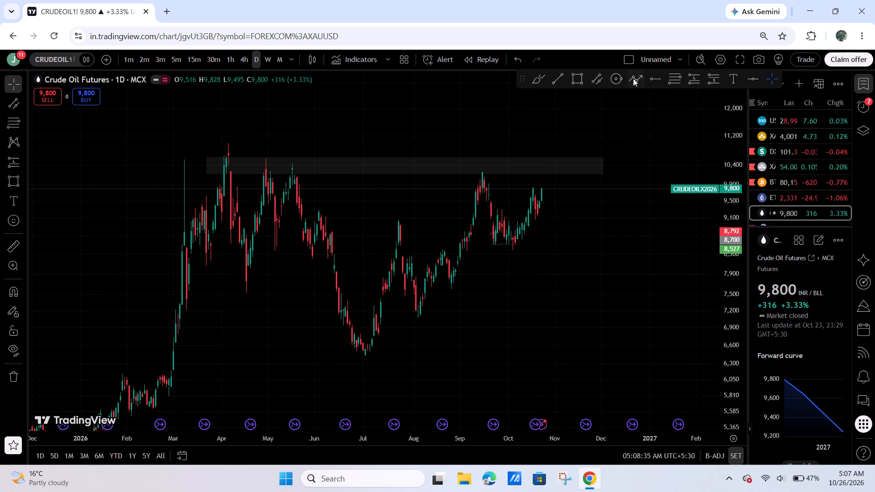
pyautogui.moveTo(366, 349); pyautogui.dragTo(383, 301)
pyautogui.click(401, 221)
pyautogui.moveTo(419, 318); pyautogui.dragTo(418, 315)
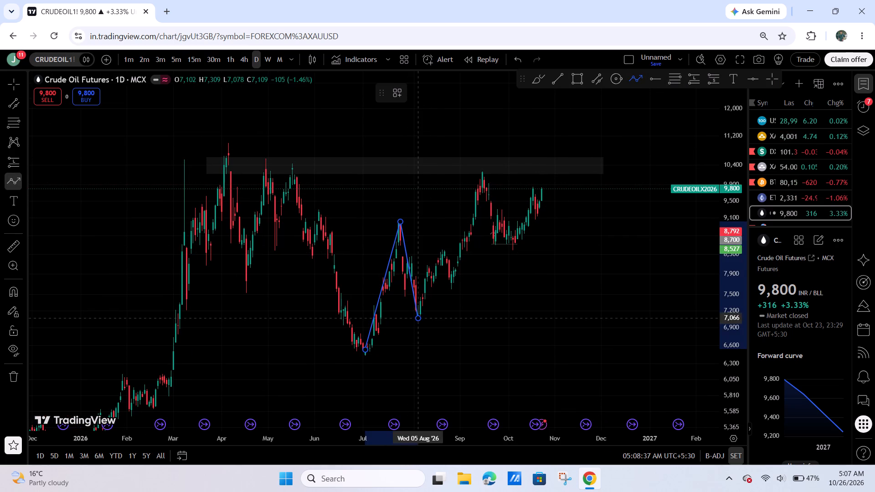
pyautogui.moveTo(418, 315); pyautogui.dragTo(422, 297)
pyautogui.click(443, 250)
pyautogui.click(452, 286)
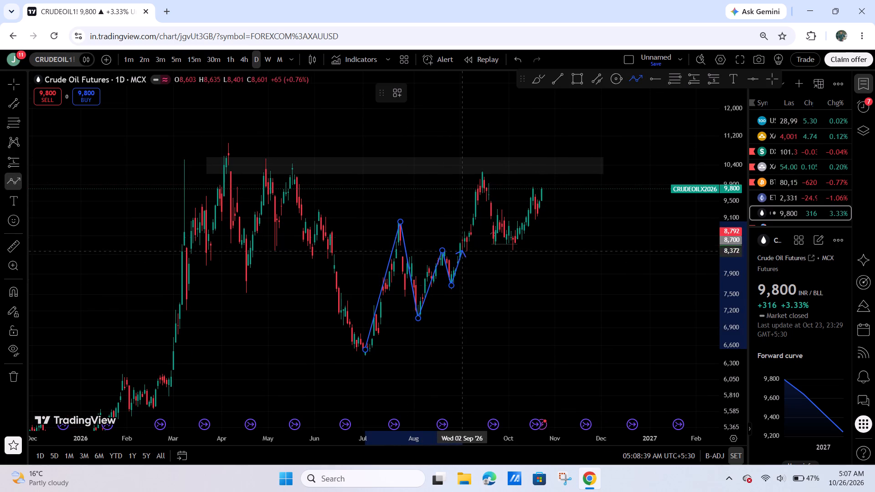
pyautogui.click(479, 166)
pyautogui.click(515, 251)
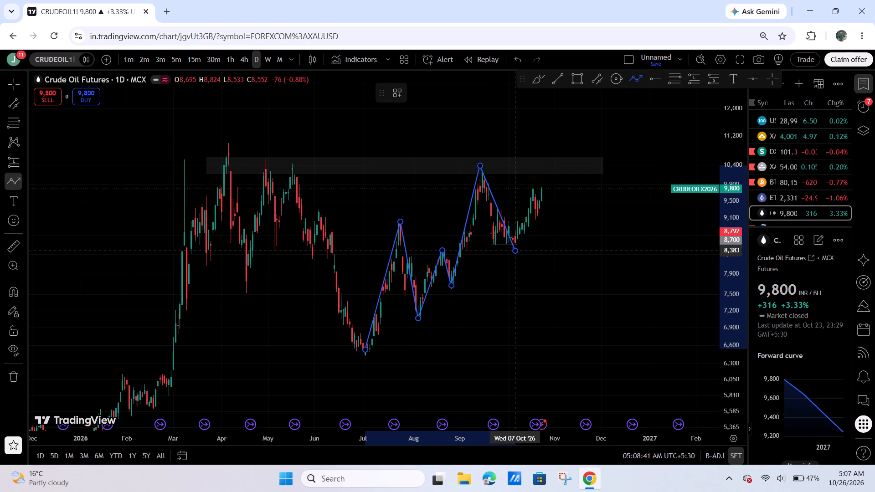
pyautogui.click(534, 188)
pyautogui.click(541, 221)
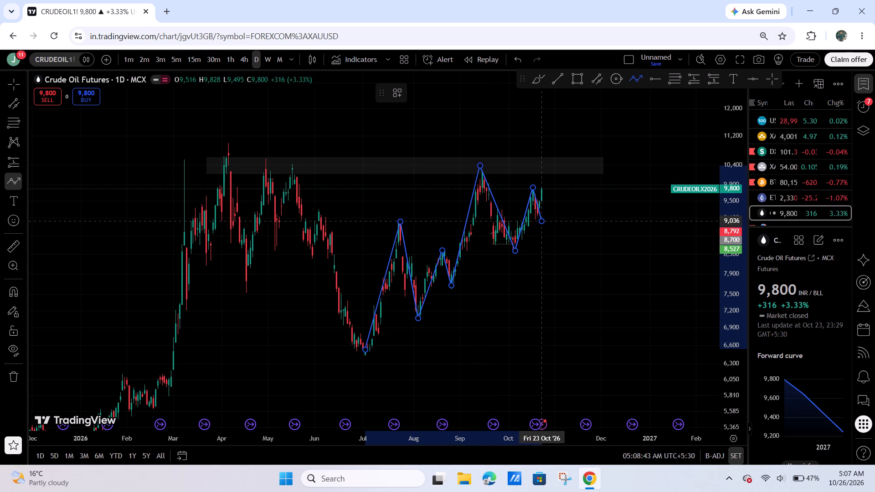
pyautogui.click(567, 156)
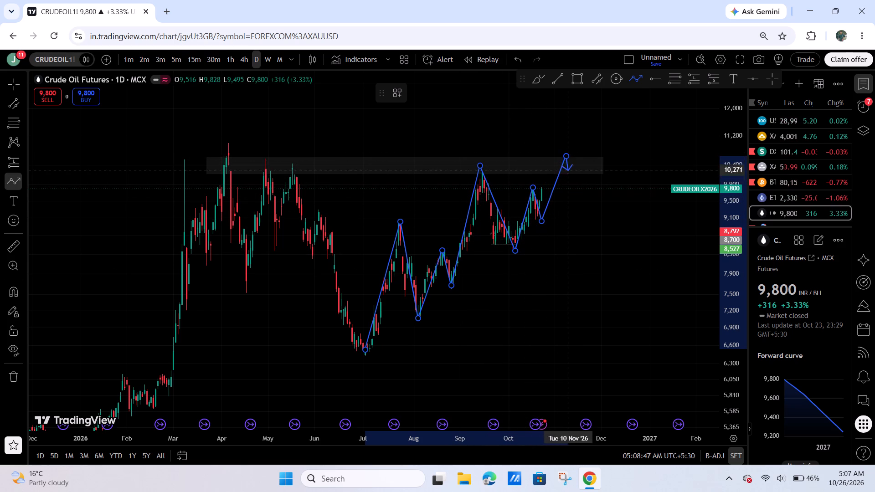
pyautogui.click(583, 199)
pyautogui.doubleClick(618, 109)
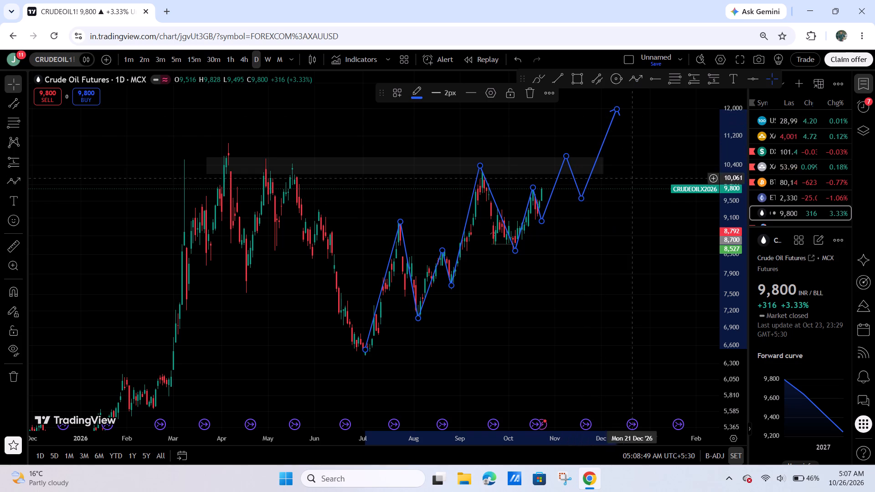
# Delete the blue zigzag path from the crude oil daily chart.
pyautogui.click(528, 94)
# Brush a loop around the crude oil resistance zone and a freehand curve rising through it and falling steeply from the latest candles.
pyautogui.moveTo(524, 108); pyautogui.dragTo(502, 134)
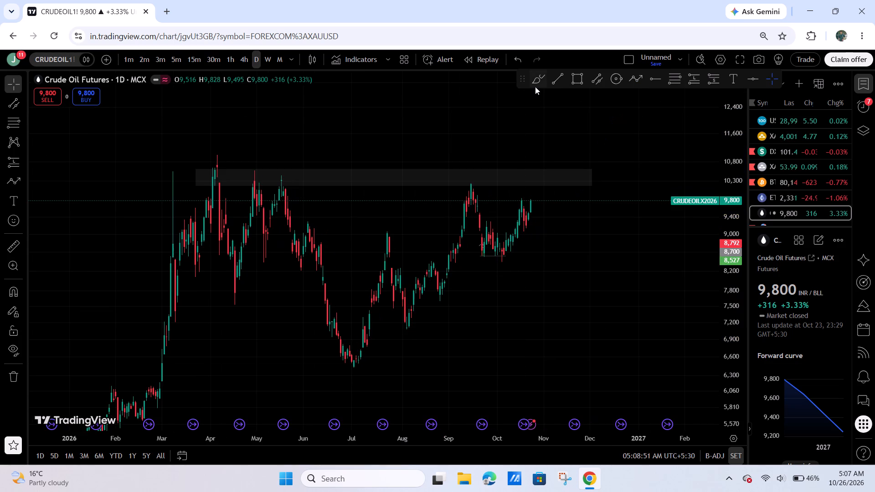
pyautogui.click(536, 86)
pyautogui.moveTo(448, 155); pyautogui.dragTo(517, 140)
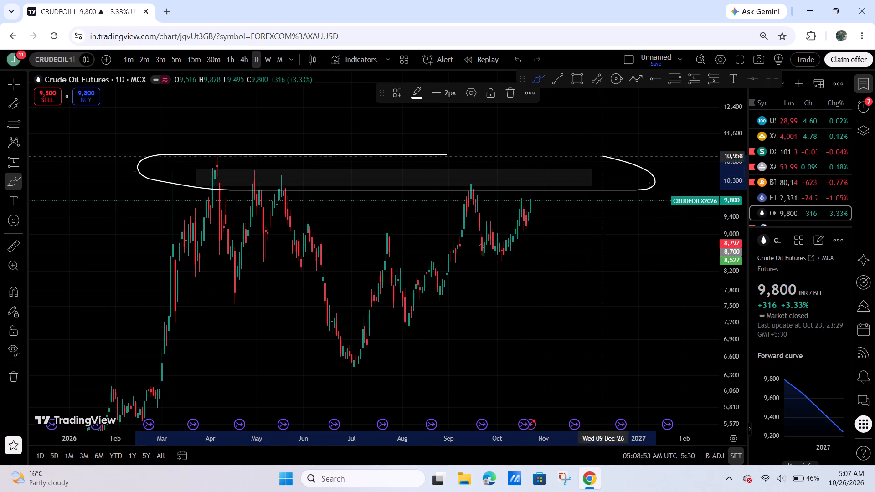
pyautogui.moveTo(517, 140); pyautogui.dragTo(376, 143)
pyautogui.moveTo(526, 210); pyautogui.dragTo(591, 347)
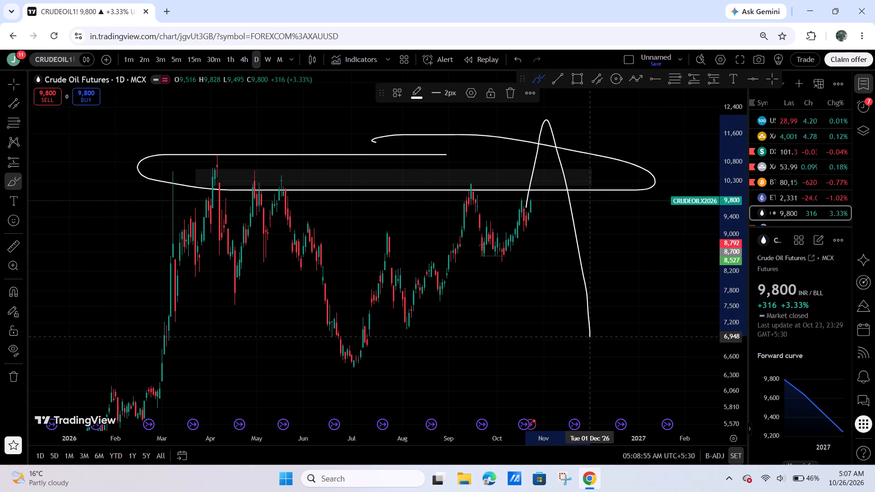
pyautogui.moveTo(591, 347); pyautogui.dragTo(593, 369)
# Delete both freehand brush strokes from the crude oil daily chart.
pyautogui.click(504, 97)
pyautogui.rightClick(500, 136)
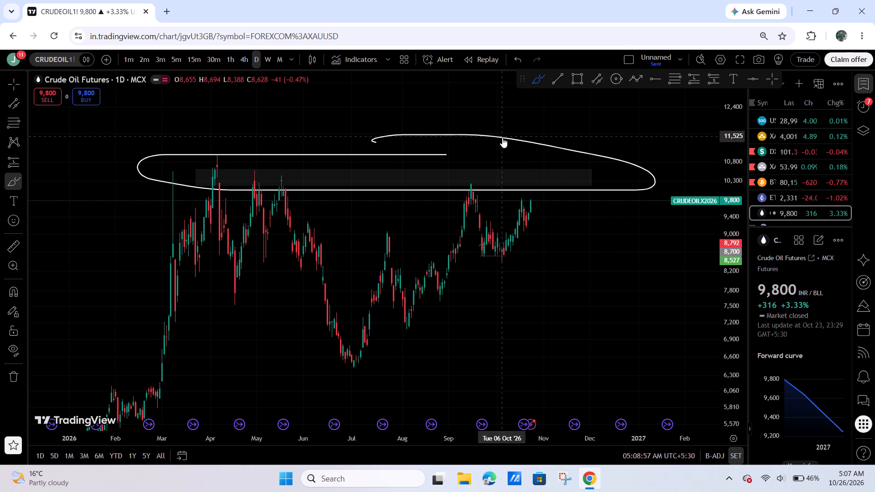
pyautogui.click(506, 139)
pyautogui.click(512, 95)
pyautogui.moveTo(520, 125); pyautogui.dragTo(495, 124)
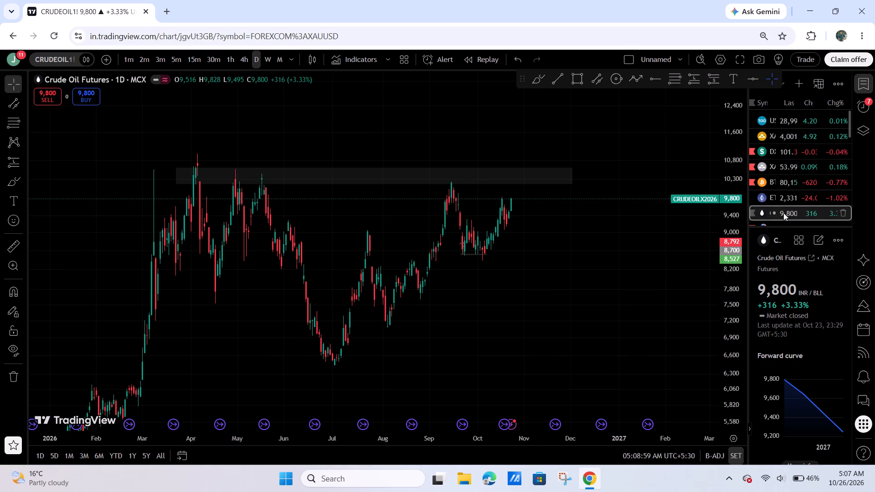
# Remove all five drawings from the GBPUSD daily chart.
pyautogui.scroll(-1, 775, 213)
pyautogui.click(783, 164)
pyautogui.scroll(-3, 676, 227)
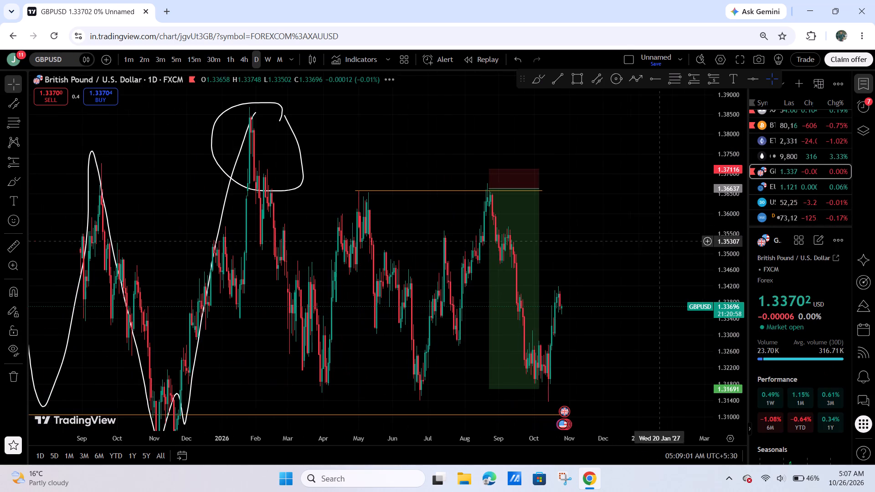
pyautogui.rightClick(651, 183)
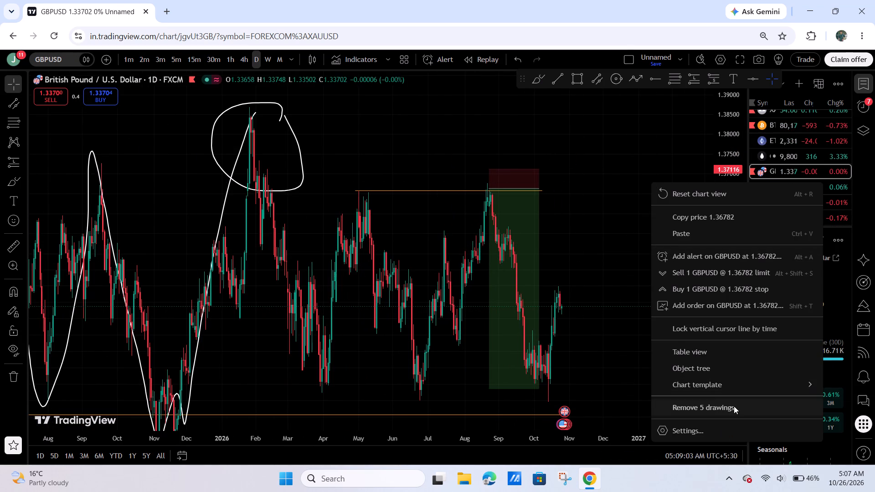
pyautogui.click(734, 406)
# On the GBPUSD weekly timeframe, draw a rectangle support zone at about 1.3111 to 1.3166, from 5 May 2025 past the latest candle.
pyautogui.click(272, 61)
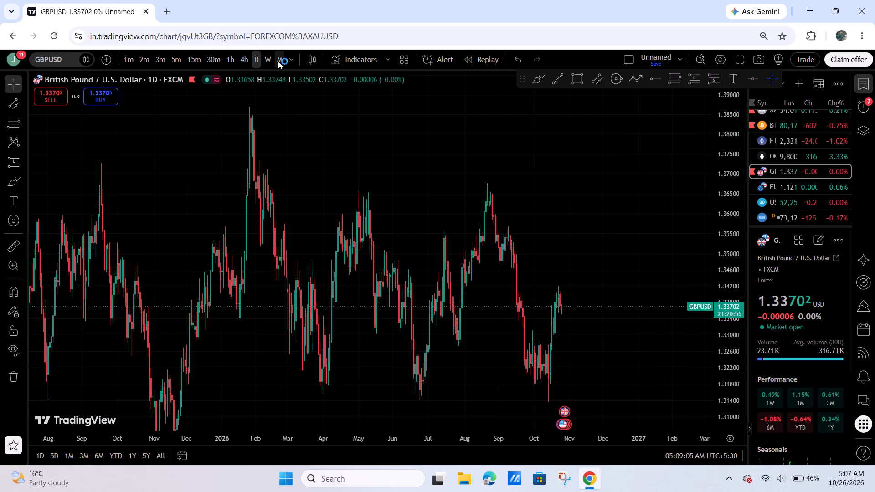
pyautogui.scroll(4, 597, 236)
pyautogui.moveTo(726, 178); pyautogui.dragTo(647, 314)
pyautogui.moveTo(601, 307); pyautogui.dragTo(662, 259)
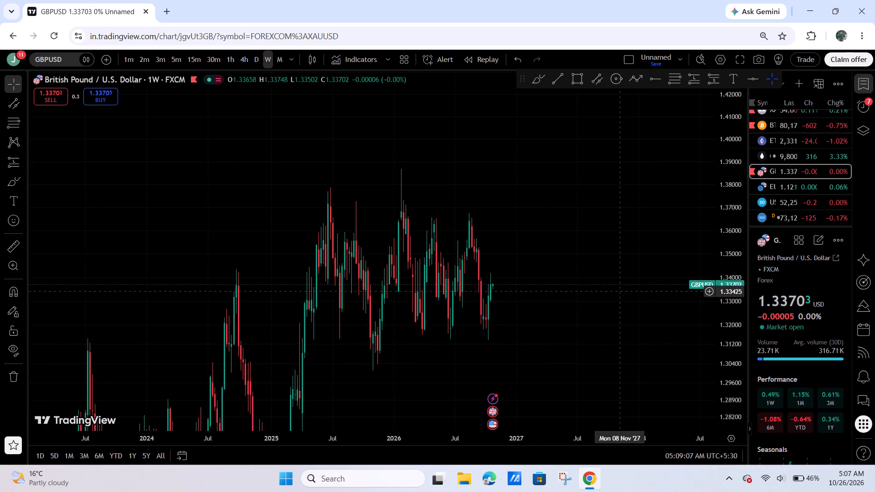
pyautogui.moveTo(662, 259); pyautogui.dragTo(702, 232)
pyautogui.scroll(2, 644, 282)
pyautogui.moveTo(617, 267); pyautogui.dragTo(511, 270)
pyautogui.click(562, 84)
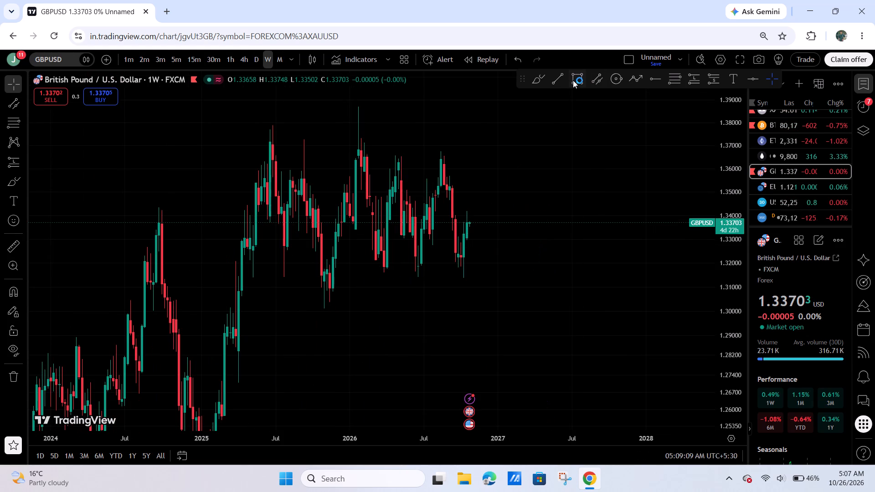
pyautogui.click(573, 80)
pyautogui.click(249, 271)
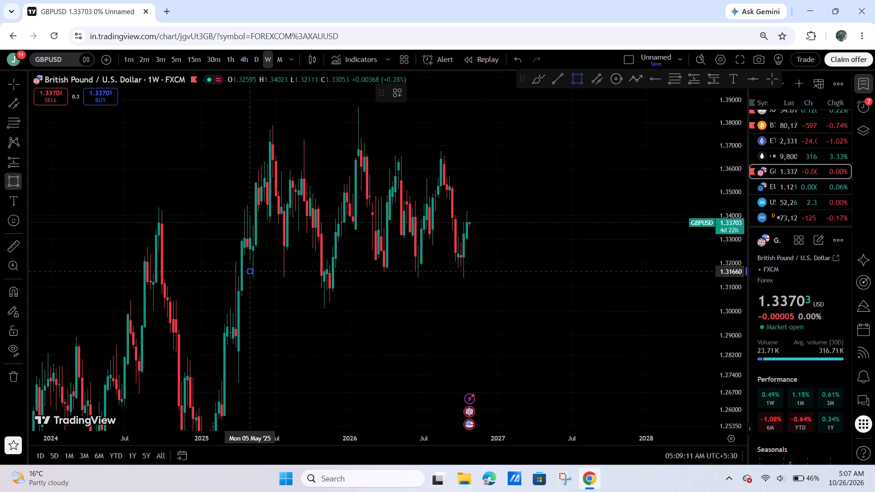
pyautogui.click(515, 284)
pyautogui.moveTo(486, 307); pyautogui.dragTo(541, 320)
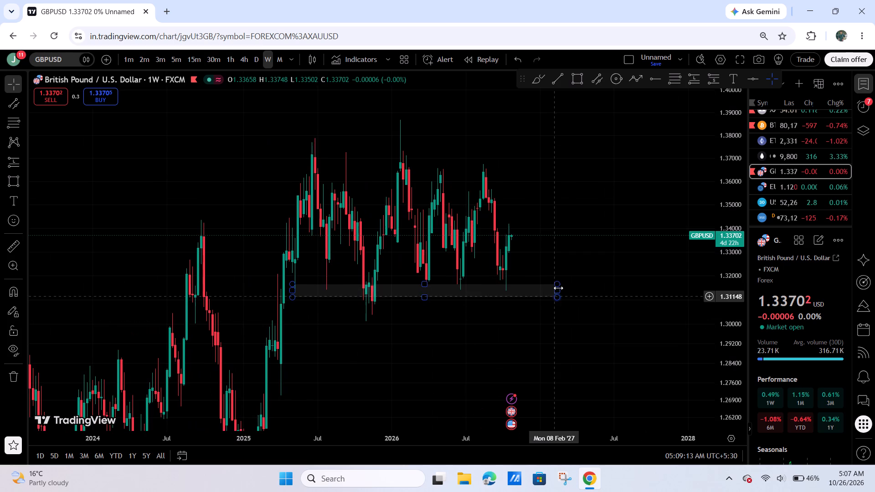
# Resize the GBPUSD weekly support zone so its top is at about 1.3192 and it ends on 23 November 2026.
pyautogui.moveTo(558, 283); pyautogui.dragTo(522, 278)
pyautogui.moveTo(548, 231); pyautogui.dragTo(548, 233)
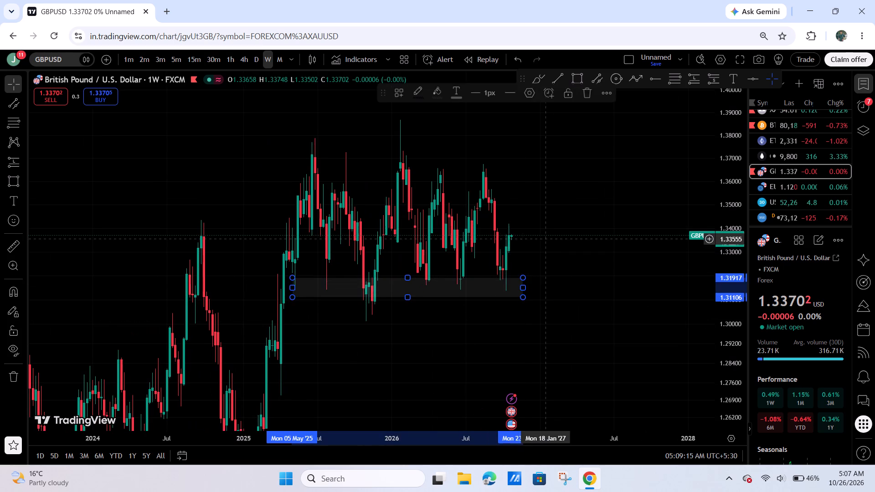
pyautogui.moveTo(548, 233); pyautogui.dragTo(538, 262)
# On the GBPUSD weekly chart, draw a rectangle resistance zone at about 1.3636 to 1.3812, from 9 June 2025 to 25 January 2027.
pyautogui.click(579, 77)
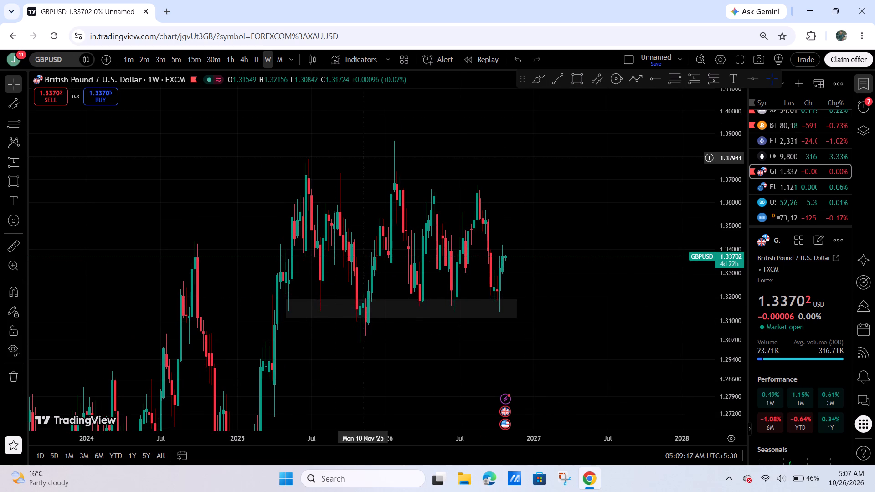
pyautogui.moveTo(306, 160); pyautogui.dragTo(314, 162)
pyautogui.click(577, 74)
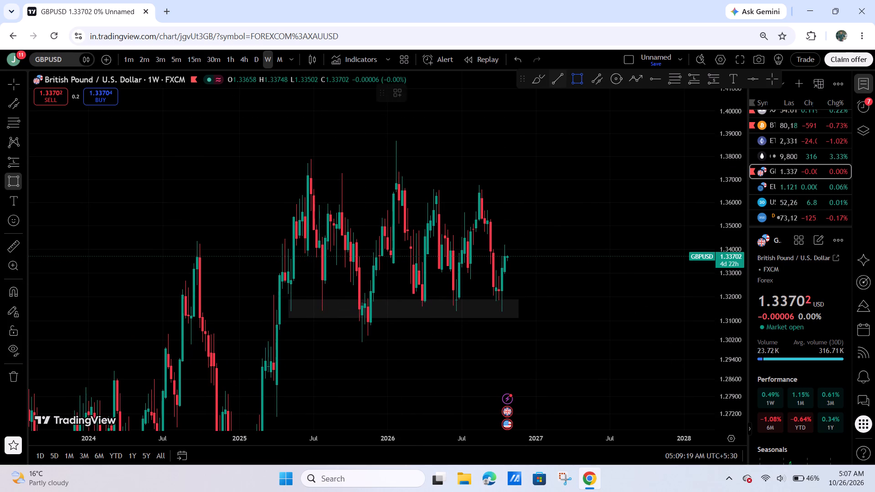
pyautogui.click(303, 154)
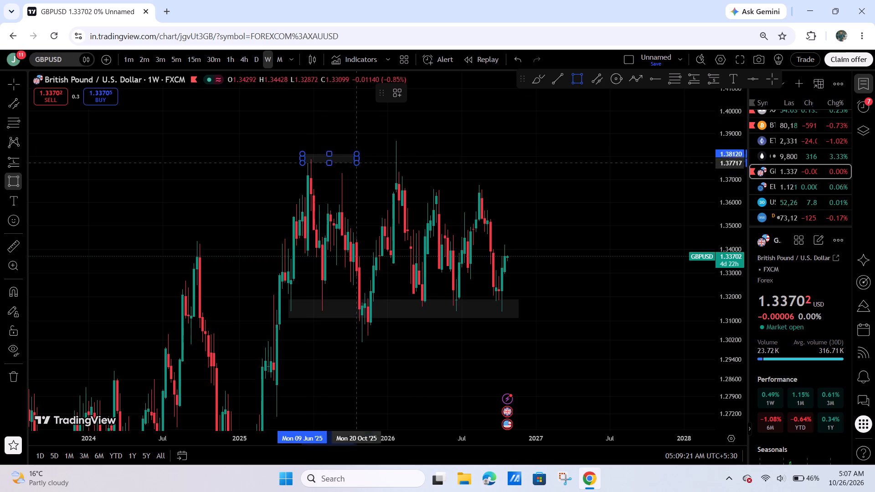
pyautogui.click(553, 169)
pyautogui.moveTo(553, 169); pyautogui.dragTo(544, 194)
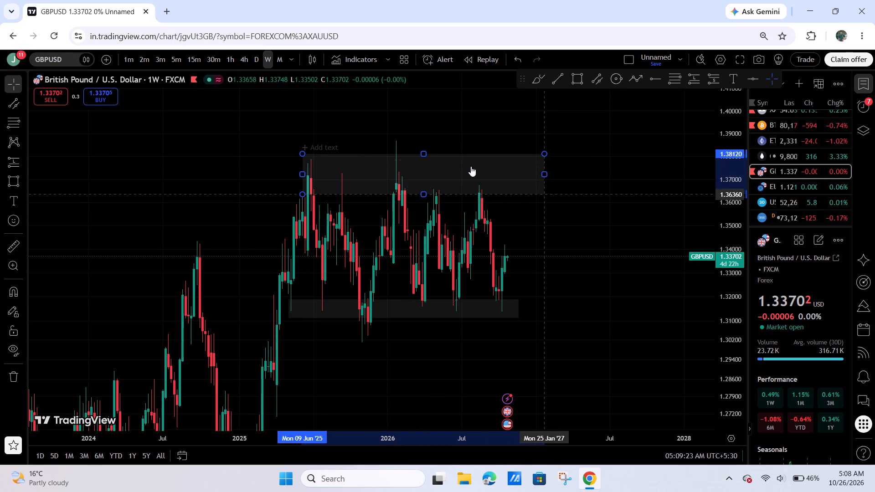
# Shift the GBPUSD weekly resistance zone earlier in time and narrow it to about 1.3671 to 1.3755, across the swing highs.
pyautogui.moveTo(420, 152); pyautogui.dragTo(400, 158)
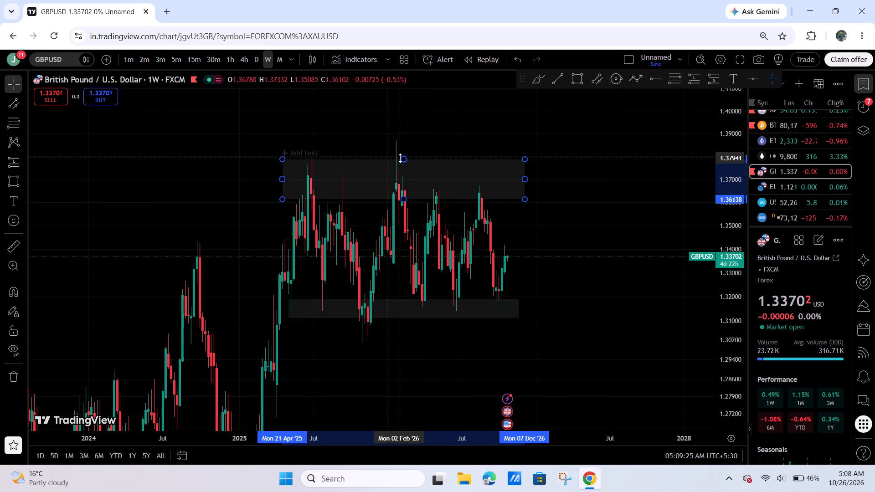
pyautogui.moveTo(400, 158); pyautogui.dragTo(404, 158)
pyautogui.moveTo(411, 158); pyautogui.dragTo(412, 173)
pyautogui.moveTo(408, 198); pyautogui.dragTo(420, 186)
pyautogui.moveTo(409, 171); pyautogui.dragTo(423, 166)
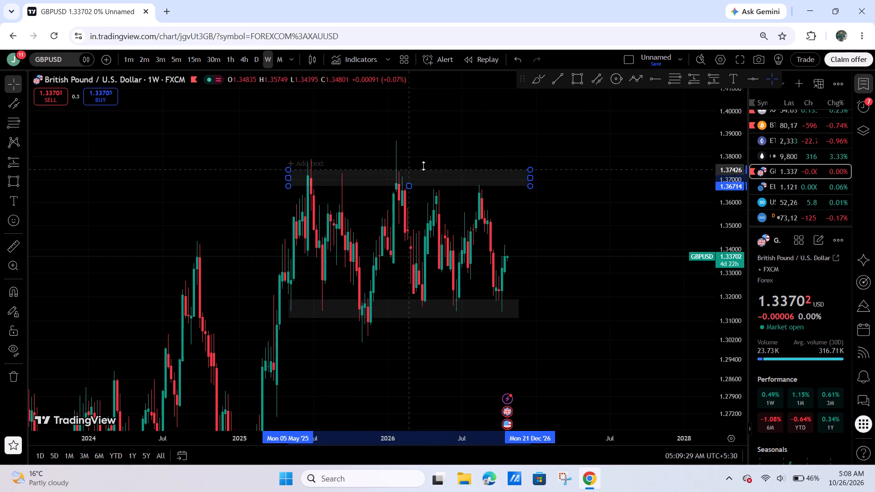
pyautogui.moveTo(423, 166); pyautogui.dragTo(425, 165)
pyautogui.click(519, 179)
pyautogui.moveTo(556, 178); pyautogui.dragTo(555, 181)
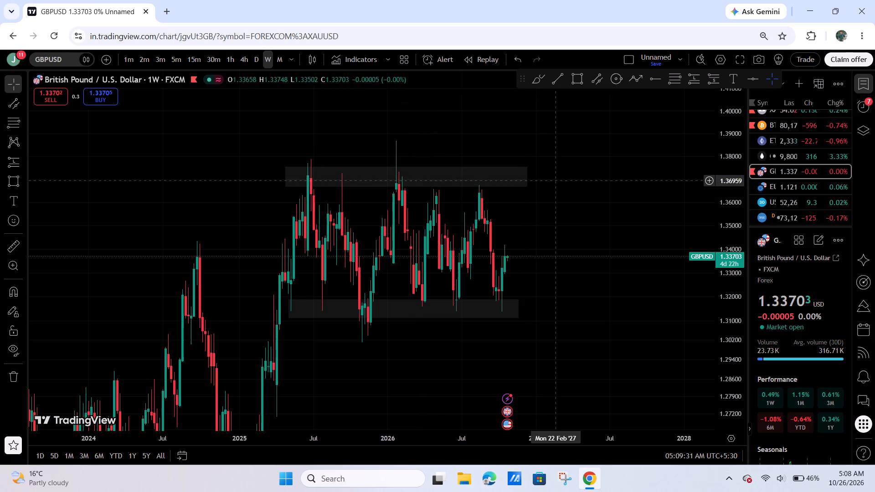
pyautogui.moveTo(555, 181); pyautogui.dragTo(554, 153)
pyautogui.moveTo(549, 144); pyautogui.dragTo(566, 149)
pyautogui.moveTo(602, 158); pyautogui.dragTo(566, 141)
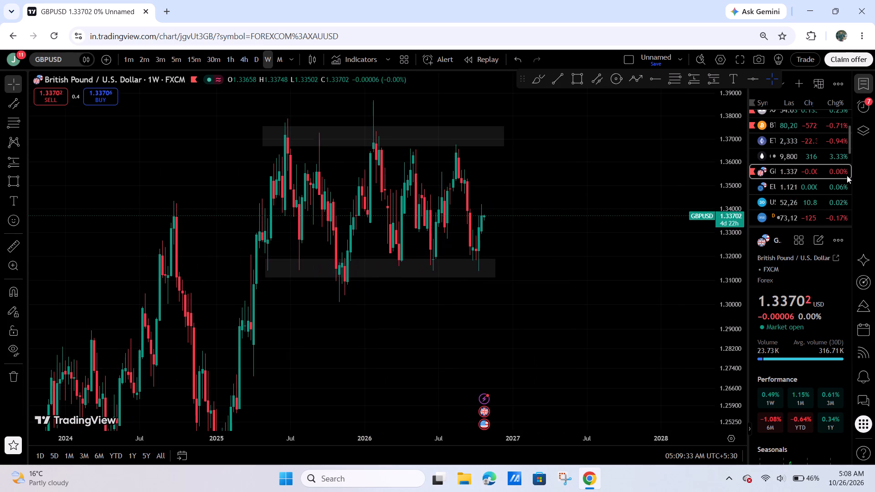
# Open the EURUSD weekly chart and remove all 12 drawings from it.
pyautogui.click(794, 187)
pyautogui.scroll(-2, 614, 235)
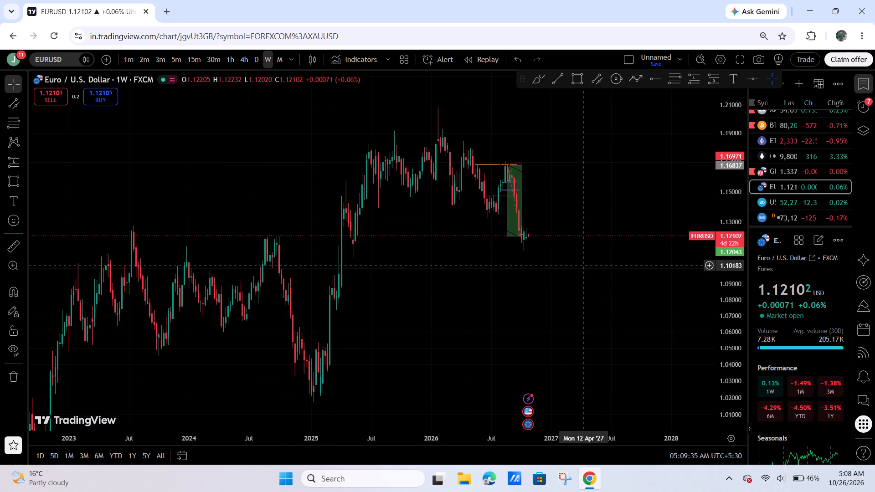
pyautogui.scroll(2, 518, 272)
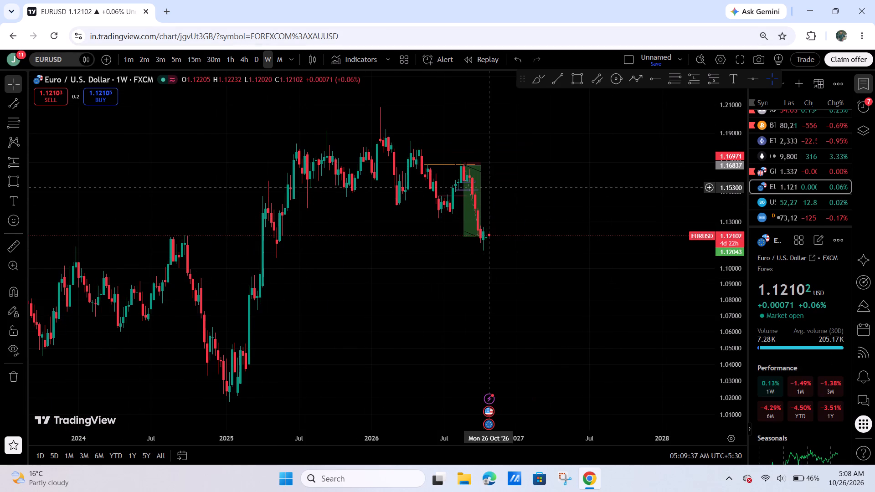
pyautogui.click(491, 187)
pyautogui.click(492, 186)
pyautogui.moveTo(498, 179); pyautogui.dragTo(491, 190, button='right')
pyautogui.moveTo(553, 380); pyautogui.dragTo(559, 387)
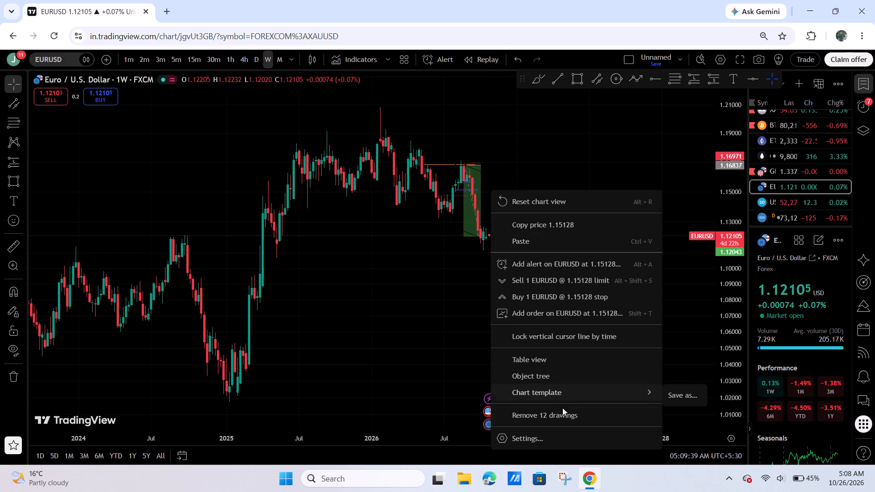
pyautogui.click(563, 412)
# On the EURUSD daily timeframe, draw a rectangle support zone at about 1.1139 to 1.1159, from 1 October to about 2 November 2026.
pyautogui.moveTo(489, 279); pyautogui.dragTo(479, 313)
pyautogui.moveTo(525, 164); pyautogui.dragTo(535, 190)
pyautogui.scroll(-3, 570, 206)
pyautogui.moveTo(701, 277); pyautogui.dragTo(656, 277)
pyautogui.scroll(-5, 656, 277)
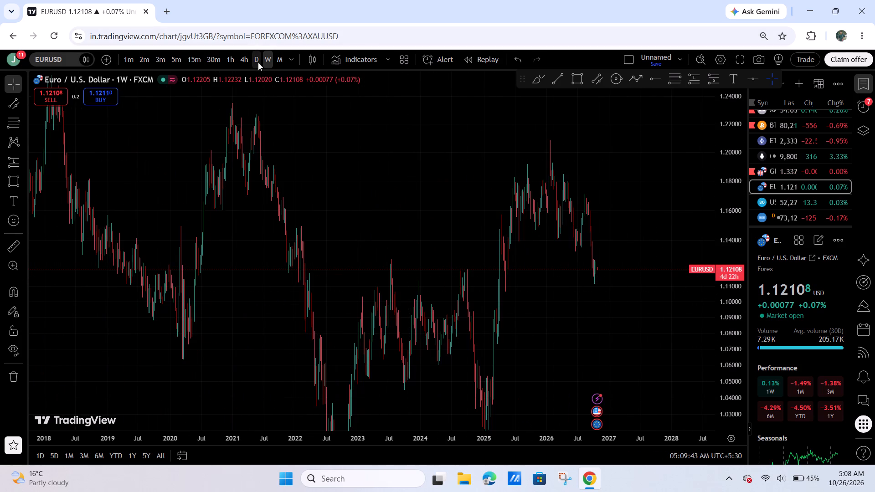
pyautogui.click(257, 61)
pyautogui.scroll(4, 525, 234)
pyautogui.scroll(4, 540, 284)
pyautogui.moveTo(507, 290); pyautogui.dragTo(633, 292)
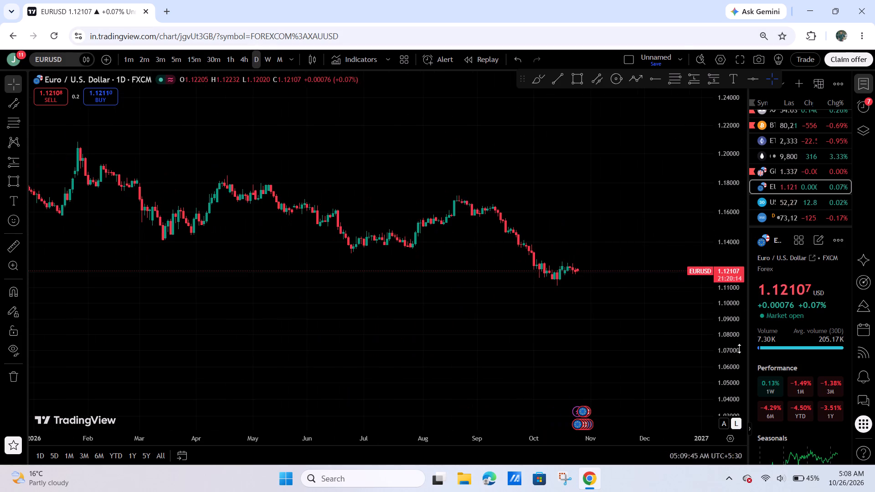
pyautogui.moveTo(727, 372); pyautogui.dragTo(665, 72)
pyautogui.moveTo(642, 241); pyautogui.dragTo(692, 195)
pyautogui.scroll(9, 662, 287)
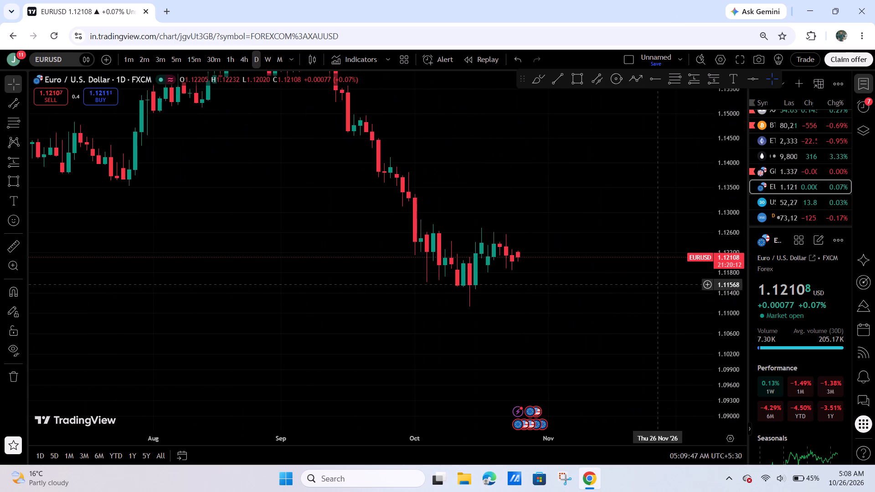
pyautogui.scroll(4, 512, 324)
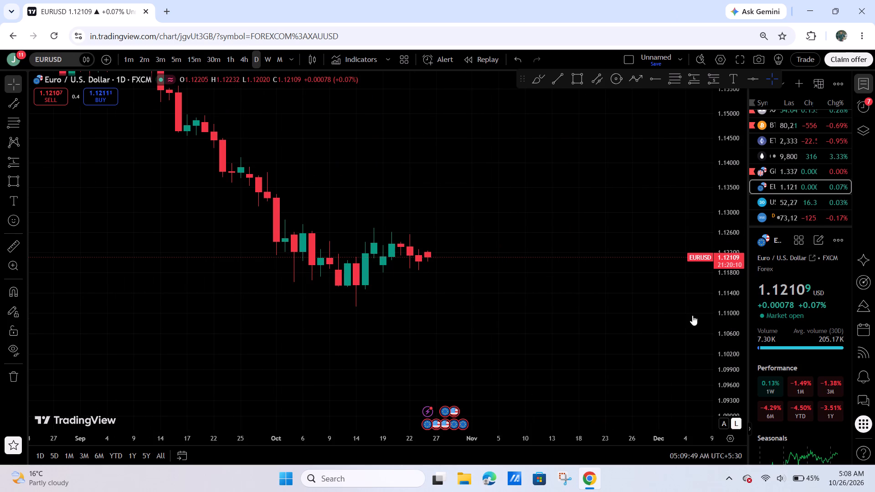
pyautogui.moveTo(721, 329); pyautogui.dragTo(710, 109)
pyautogui.moveTo(651, 172); pyautogui.dragTo(612, 159)
pyautogui.click(584, 79)
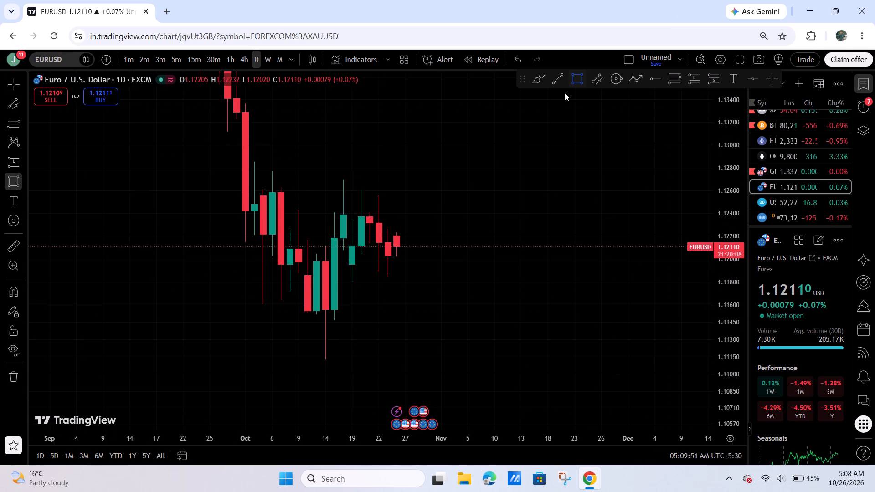
pyautogui.click(248, 307)
pyautogui.click(444, 329)
# Draw a rectangle resistance zone above the October EURUSD daily highs, at about 1.1268 to 1.1284, from 1 October 2026 past the latest candle.
pyautogui.moveTo(459, 227); pyautogui.dragTo(436, 261)
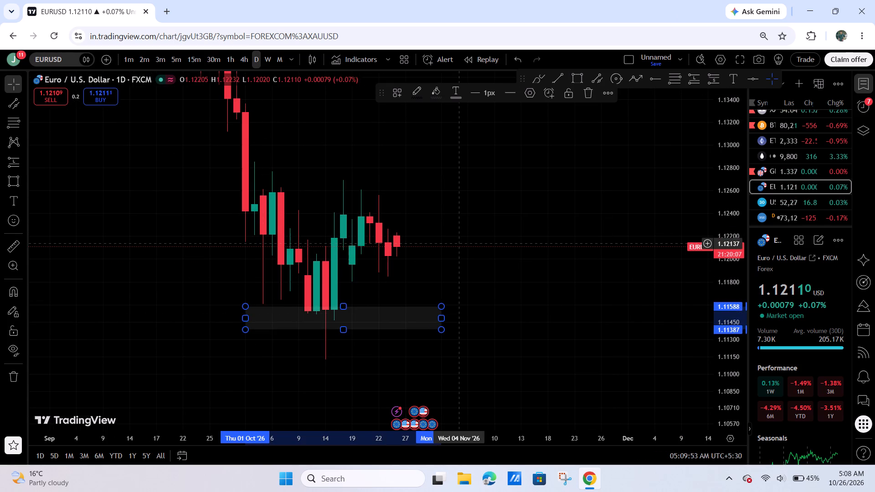
pyautogui.click(580, 83)
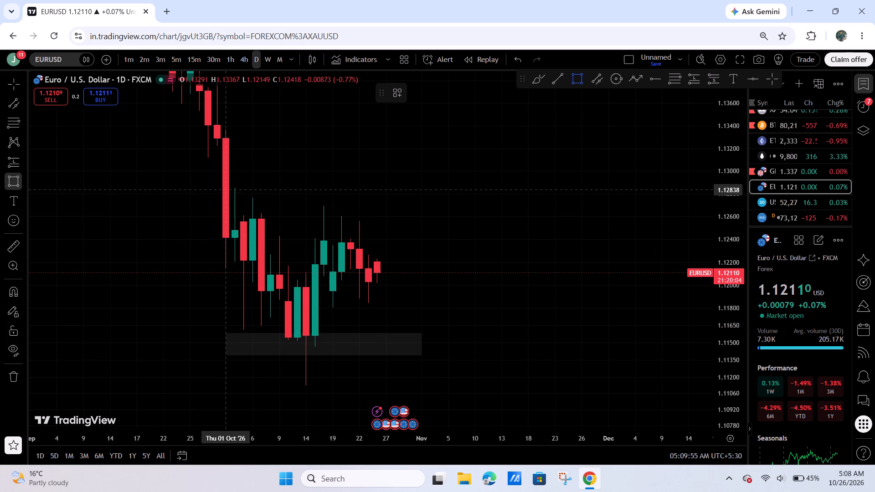
pyautogui.click(229, 190)
pyautogui.click(455, 207)
pyautogui.moveTo(548, 208); pyautogui.dragTo(571, 207)
pyautogui.moveTo(441, 240); pyautogui.dragTo(449, 240)
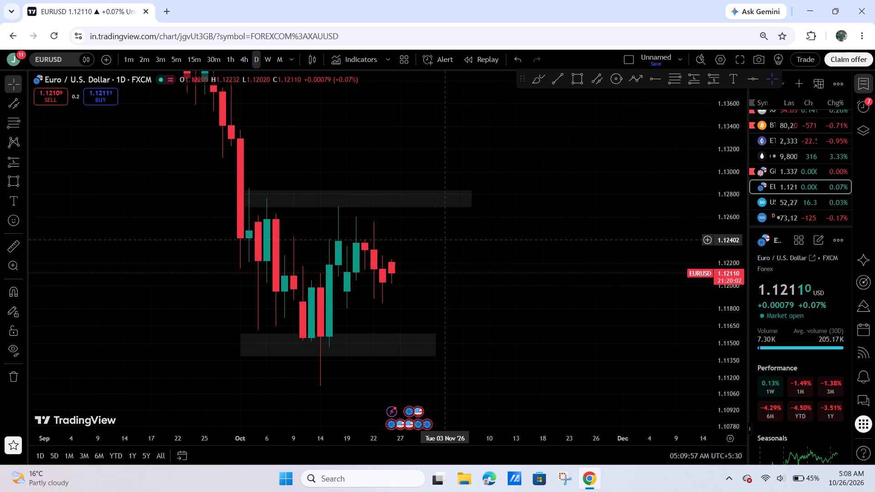
# Draw a wide rectangle zone on the EURUSD daily chart at about 1.1353 to 1.1405, from 17 June 2025 to 21 October 2026.
pyautogui.moveTo(449, 240); pyautogui.dragTo(500, 240)
pyautogui.scroll(-5, 513, 246)
pyautogui.moveTo(486, 127); pyautogui.dragTo(542, 320)
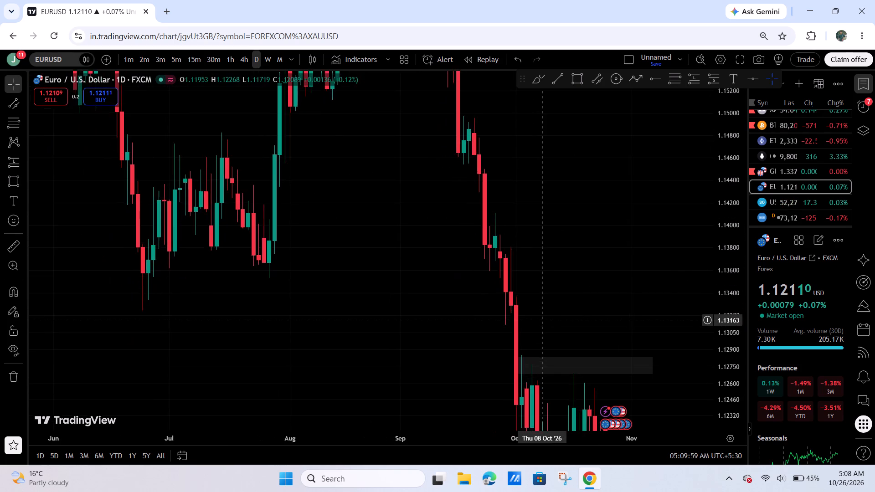
pyautogui.scroll(-12, 543, 319)
pyautogui.moveTo(727, 178); pyautogui.dragTo(699, 302)
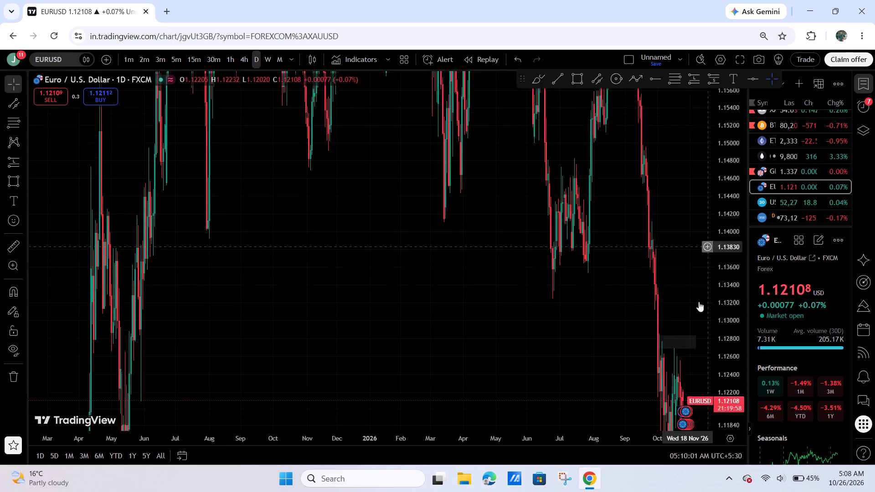
pyautogui.moveTo(699, 302); pyautogui.dragTo(688, 381)
pyautogui.moveTo(604, 343); pyautogui.dragTo(514, 359)
pyautogui.click(573, 76)
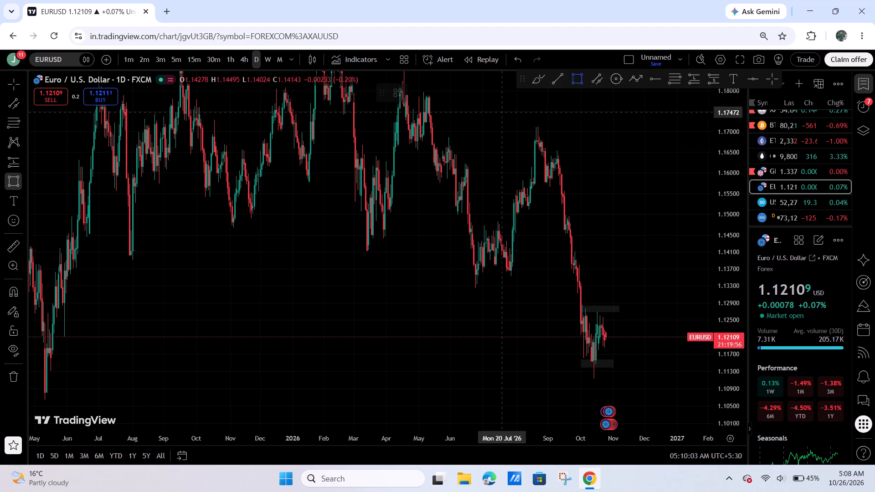
pyautogui.click(84, 254)
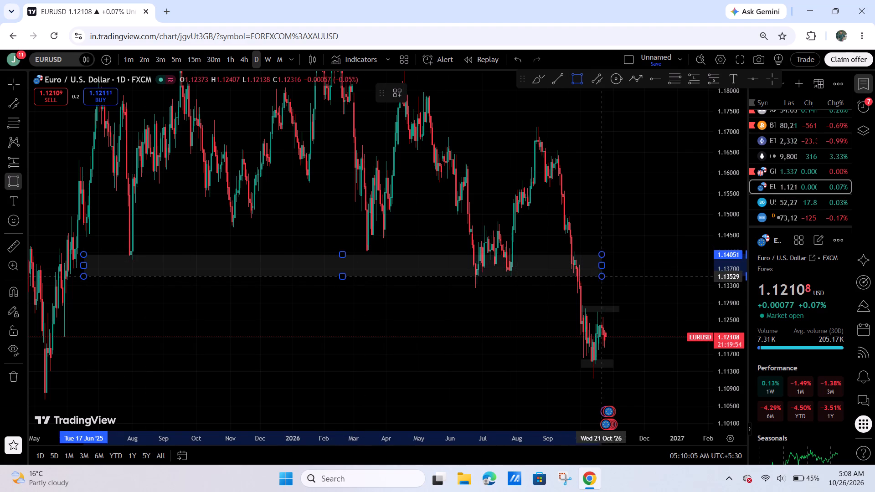
pyautogui.click(602, 277)
# Examine EURUSD daily price action around the three marked zones and the area below the latest support.
pyautogui.scroll(-4, 492, 278)
pyautogui.moveTo(520, 333); pyautogui.dragTo(460, 415)
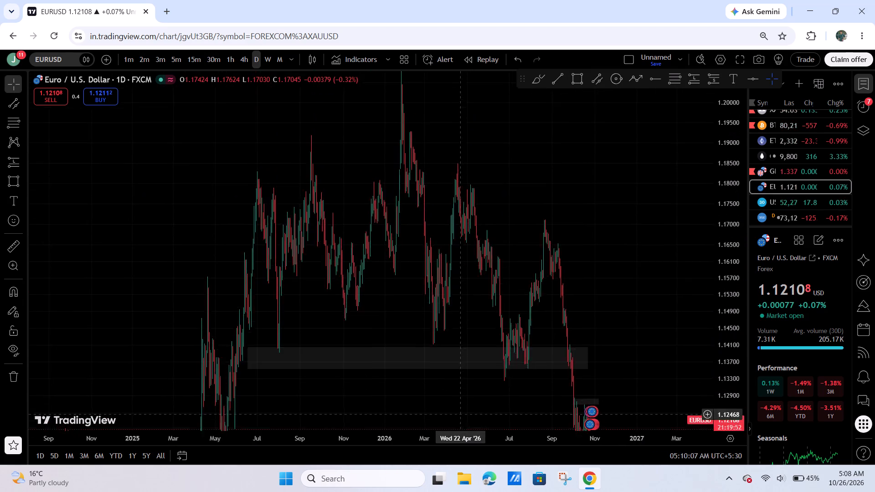
pyautogui.moveTo(460, 415); pyautogui.dragTo(366, 180)
pyautogui.scroll(12, 386, 228)
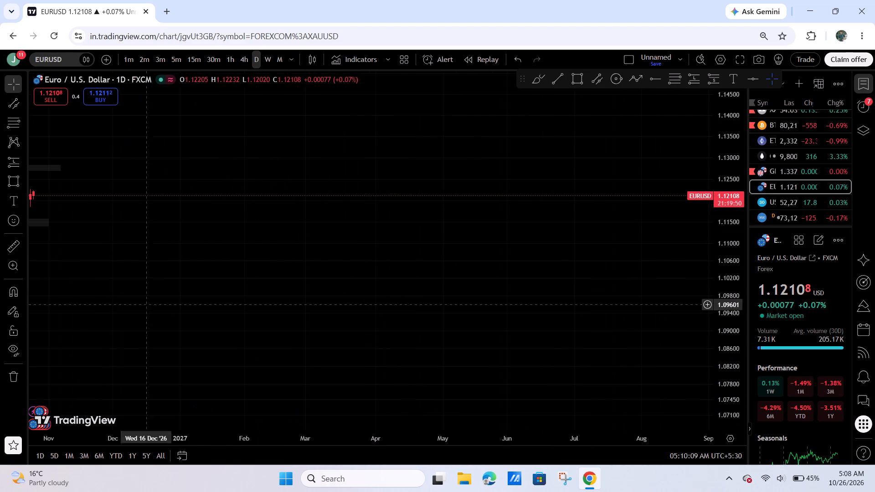
pyautogui.moveTo(291, 297); pyautogui.dragTo(731, 310)
pyautogui.scroll(-1, 638, 323)
pyautogui.scroll(4, 638, 324)
pyautogui.moveTo(413, 329); pyautogui.dragTo(658, 324)
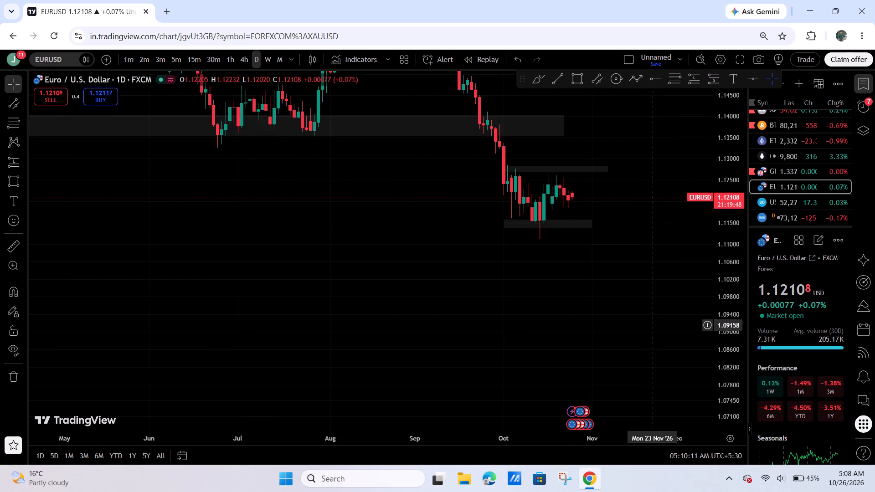
pyautogui.scroll(3, 639, 326)
pyautogui.scroll(4, 599, 329)
pyautogui.moveTo(519, 253); pyautogui.dragTo(519, 253)
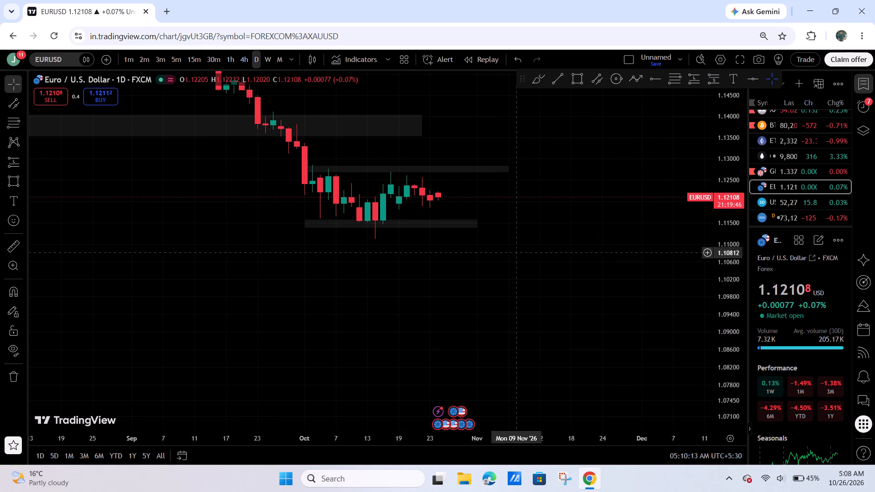
pyautogui.moveTo(519, 253); pyautogui.dragTo(669, 338)
pyautogui.moveTo(725, 347); pyautogui.dragTo(694, 164)
pyautogui.moveTo(672, 281); pyautogui.dragTo(638, 178)
pyautogui.scroll(4, 597, 231)
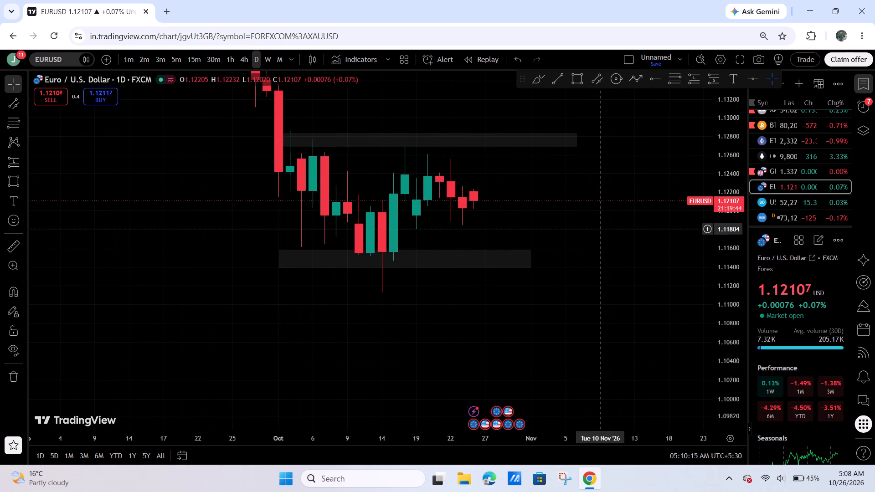
# Open the US30 daily chart and examine recent price action against its existing channel and red zone.
pyautogui.click(799, 200)
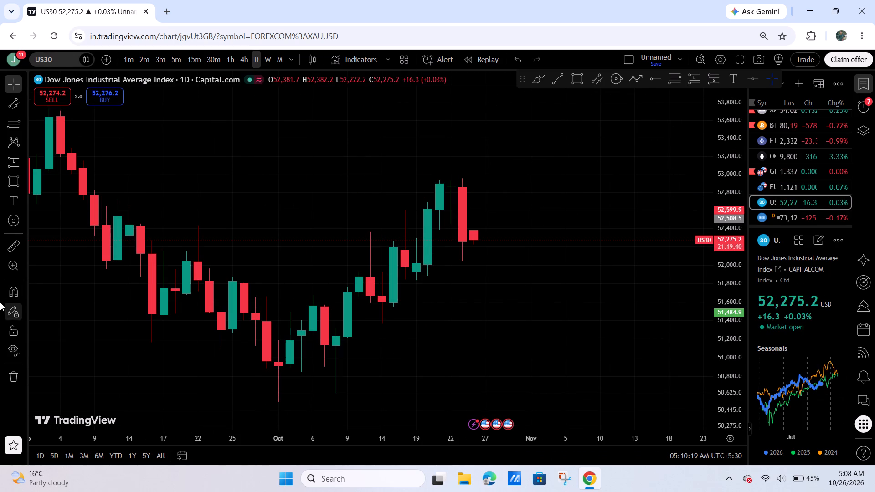
pyautogui.scroll(-7, 602, 251)
pyautogui.scroll(-5, 406, 242)
pyautogui.moveTo(623, 253); pyautogui.dragTo(520, 282)
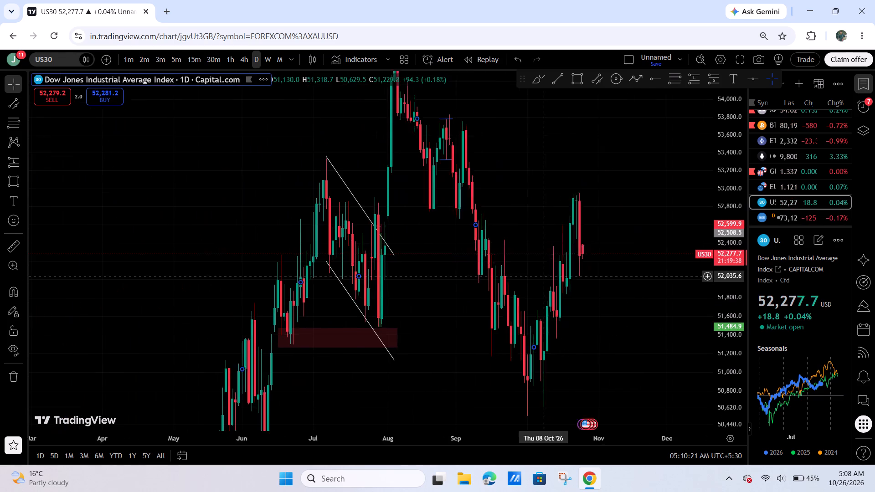
pyautogui.moveTo(520, 282); pyautogui.dragTo(594, 283)
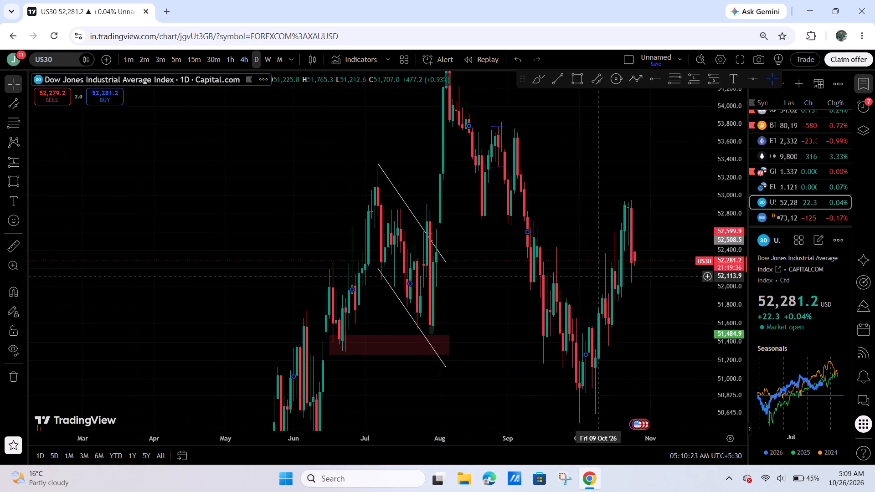
pyautogui.rightClick(632, 256)
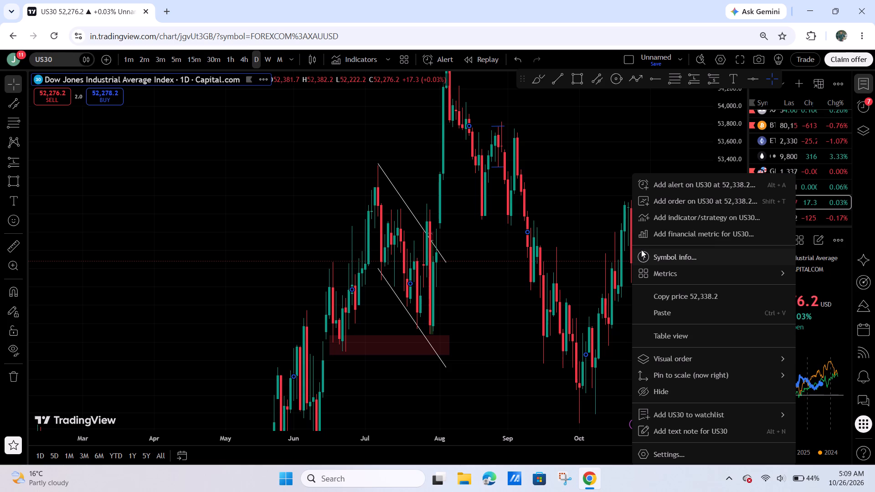
pyautogui.scroll(4, 520, 178)
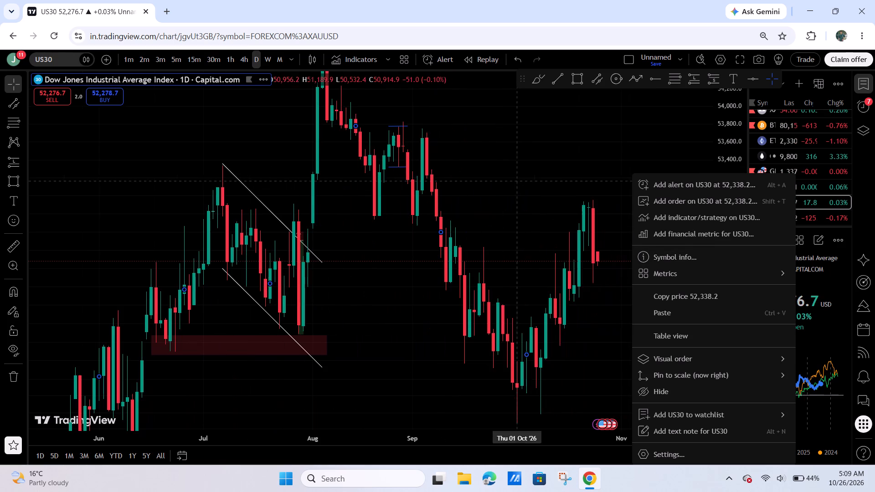
# Return to the gold (XAUUSD) daily chart to review the latest candles around the marked zones.
pyautogui.click(778, 123)
pyautogui.scroll(6, 778, 131)
pyautogui.click(778, 133)
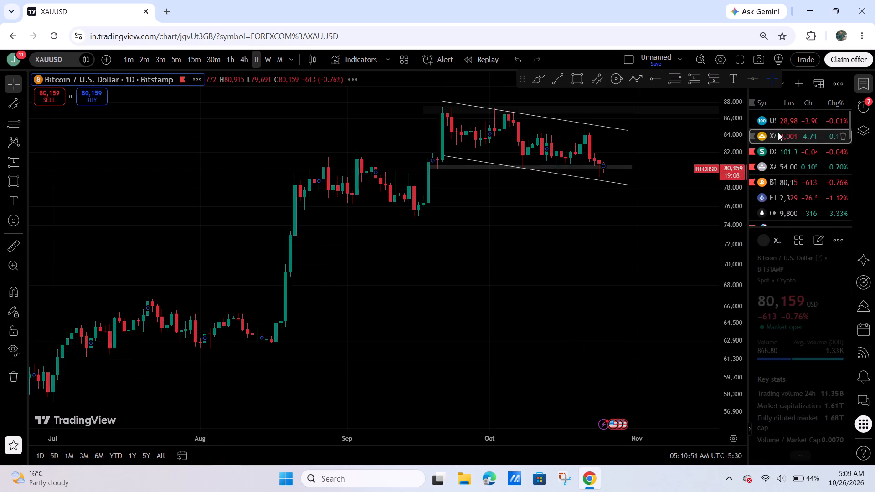
pyautogui.scroll(6, 588, 261)
pyautogui.moveTo(582, 295); pyautogui.dragTo(628, 125)
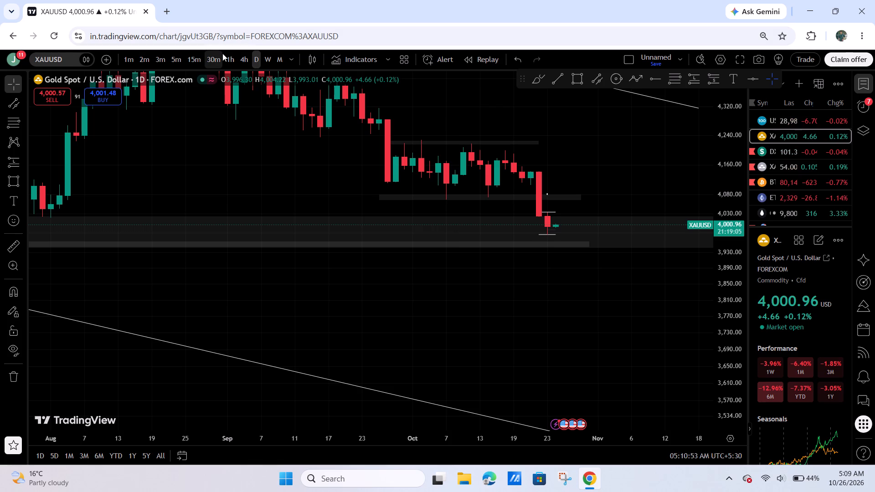
# On the gold 1-hour chart, delete the large shaded zone whose upper edge is at about 4,024.
pyautogui.click(224, 53)
pyautogui.tripleClick(716, 313)
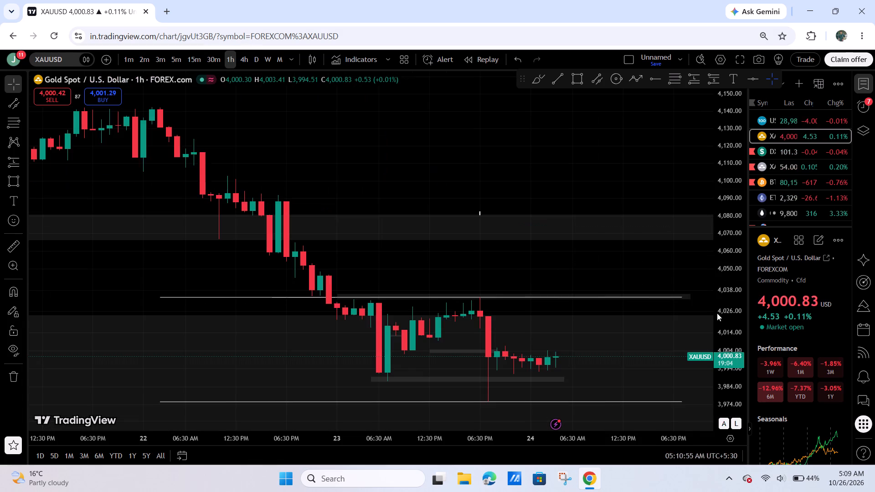
pyautogui.moveTo(623, 261); pyautogui.dragTo(334, 215)
pyautogui.scroll(-5, 418, 237)
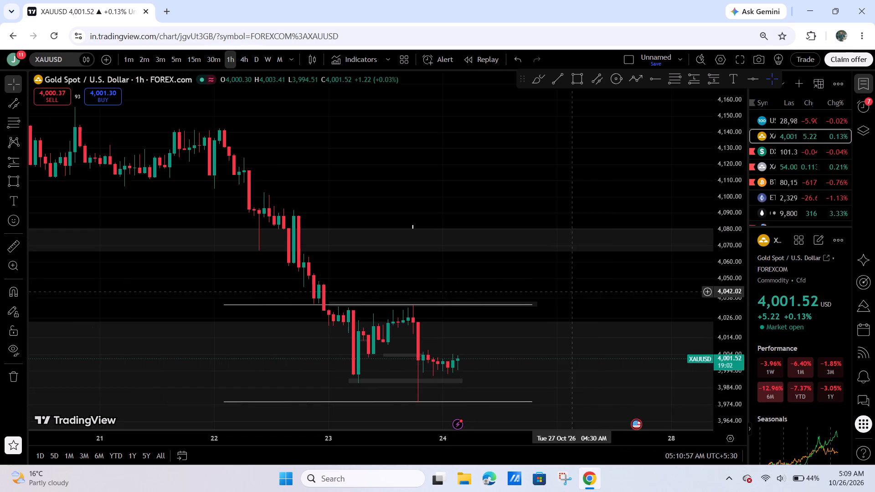
pyautogui.doubleClick(613, 318)
pyautogui.click(591, 89)
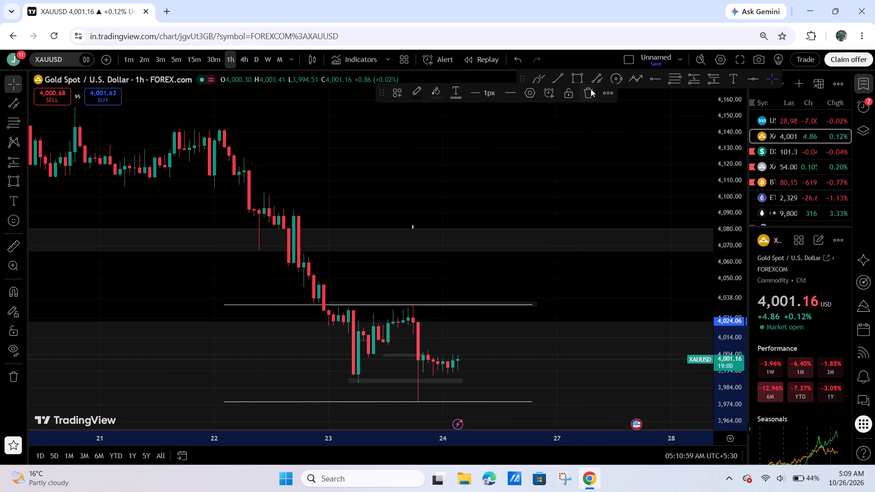
# Examine the latest gold 1-hour candles between the two horizontal lines and around the small shaded zones.
pyautogui.scroll(7, 538, 285)
pyautogui.scroll(1, 469, 303)
pyautogui.moveTo(333, 280); pyautogui.dragTo(668, 259)
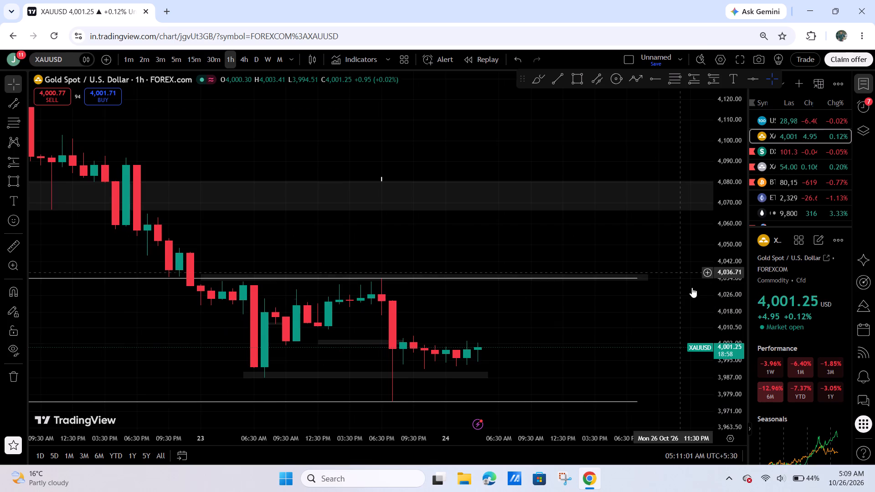
pyautogui.moveTo(720, 298); pyautogui.dragTo(702, 40)
pyautogui.moveTo(579, 381); pyautogui.dragTo(682, 120)
pyautogui.scroll(5, 571, 250)
pyautogui.rightClick(571, 250)
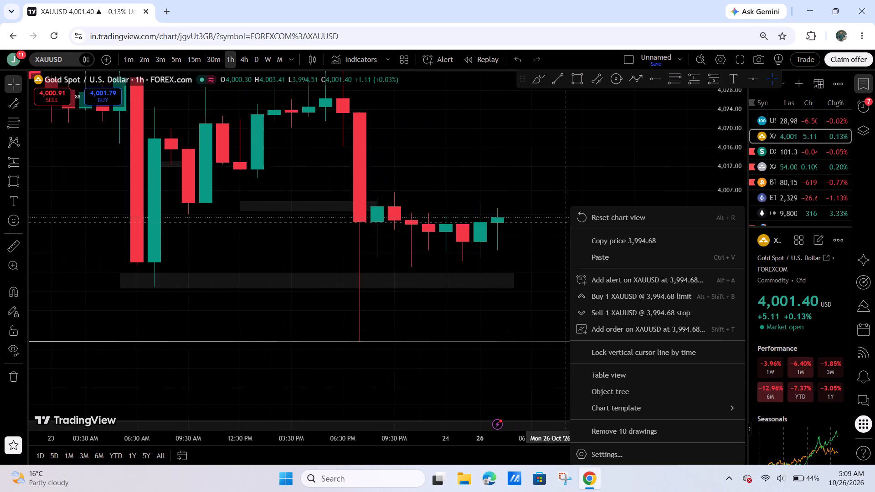
pyautogui.moveTo(553, 225); pyautogui.dragTo(569, 241)
pyautogui.moveTo(570, 241); pyautogui.dragTo(555, 259)
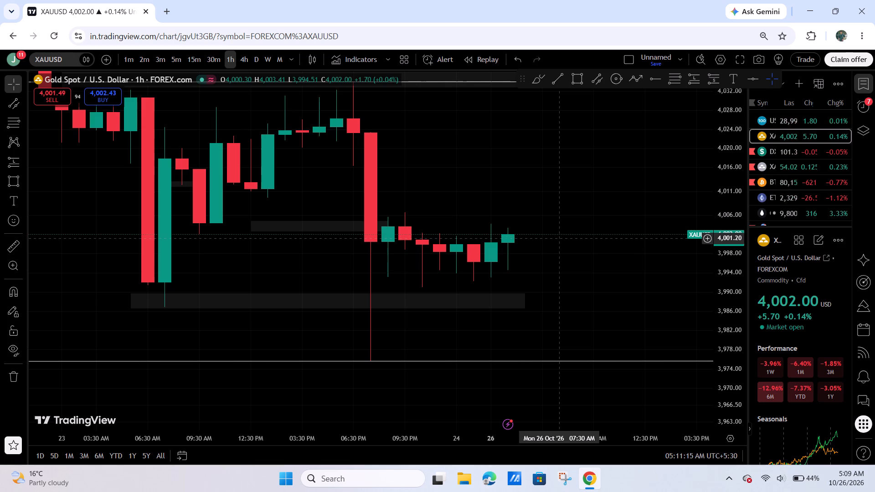
pyautogui.moveTo(631, 266); pyautogui.dragTo(615, 271)
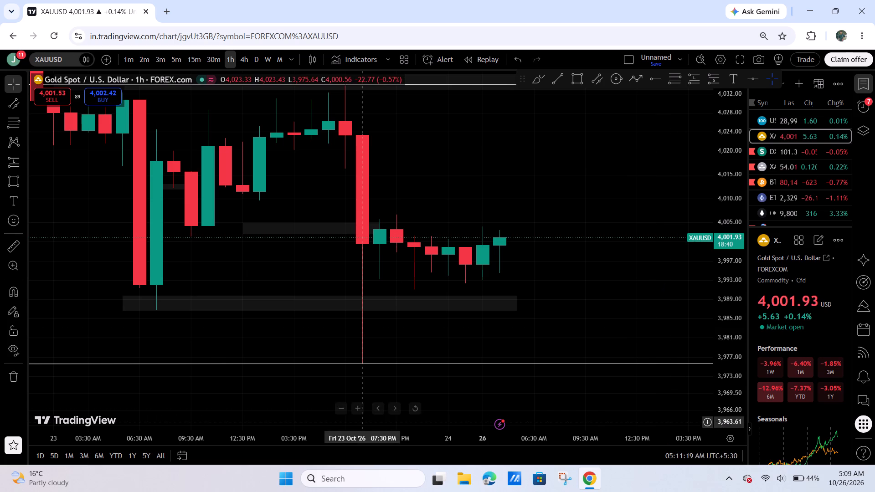
pyautogui.scroll(-4, 562, 256)
pyautogui.moveTo(721, 205); pyautogui.dragTo(719, 256)
pyautogui.moveTo(696, 279); pyautogui.dragTo(687, 283)
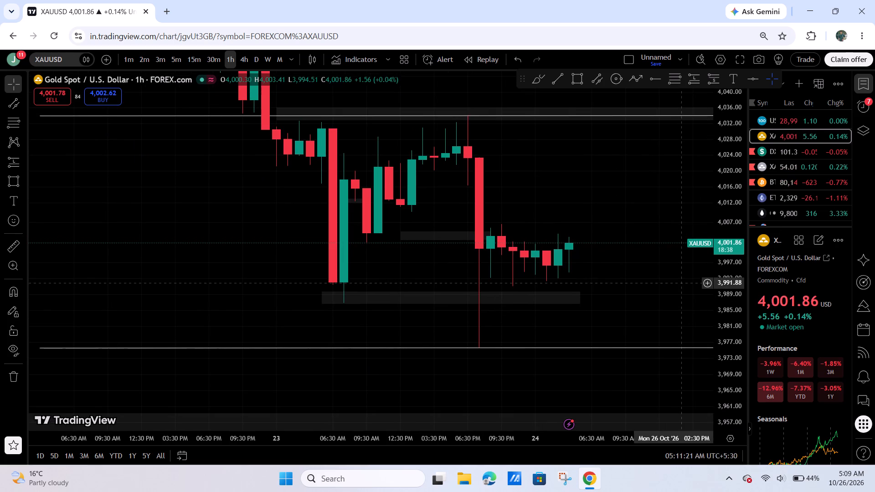
# Open the LinkedIn feed in a new browser tab.
pyautogui.click(167, 14)
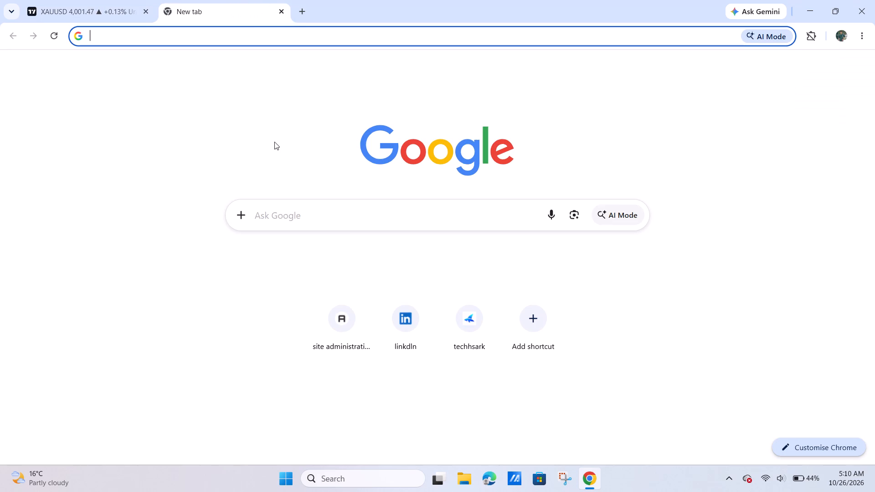
pyautogui.click(401, 325)
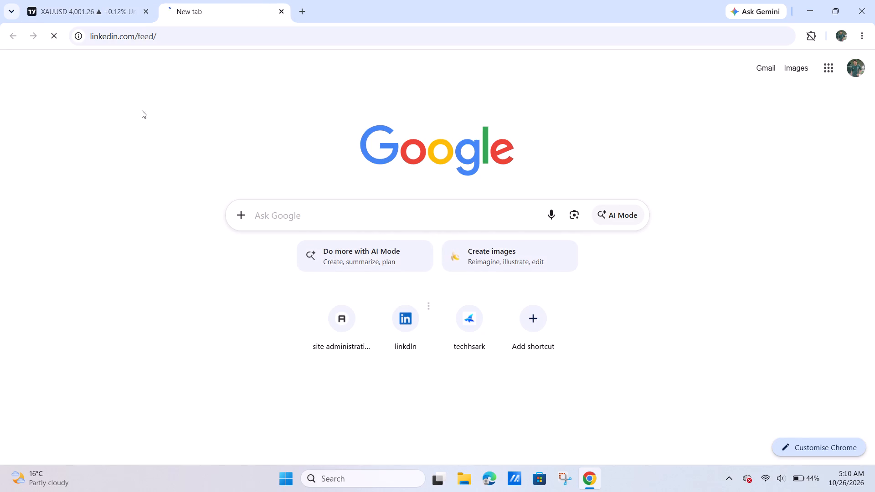
# Return to the TradingView gold chart and review the latest 1-hour candles between the horizontal lines.
pyautogui.click(68, 0)
pyautogui.moveTo(599, 171); pyautogui.dragTo(553, 185)
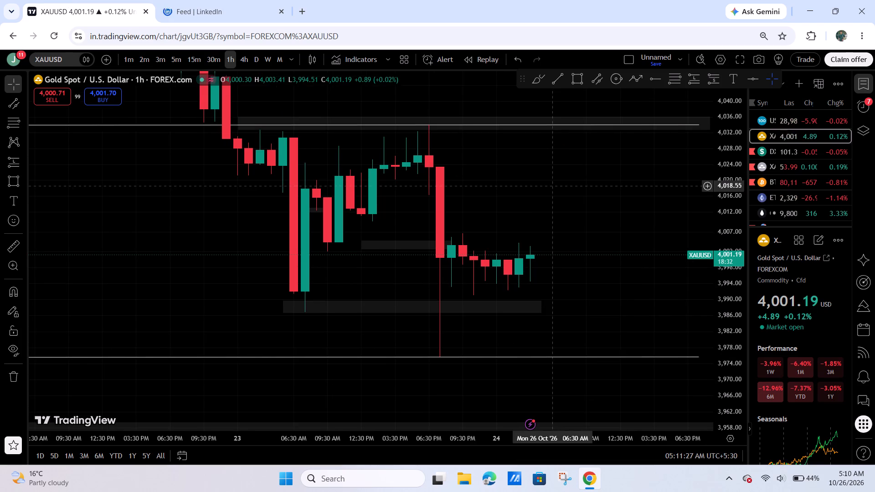
pyautogui.scroll(-2, 556, 199)
pyautogui.moveTo(539, 190); pyautogui.dragTo(395, 190)
pyautogui.click(226, 61)
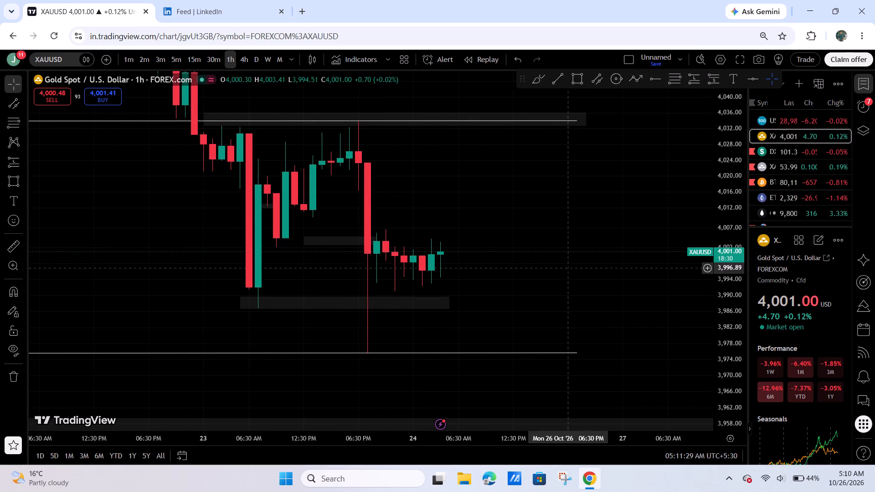
pyautogui.moveTo(572, 276); pyautogui.dragTo(674, 257)
# Open the US Dollar Index (DXY) 1-hour chart and examine recent price action between its two shaded zones.
pyautogui.click(788, 146)
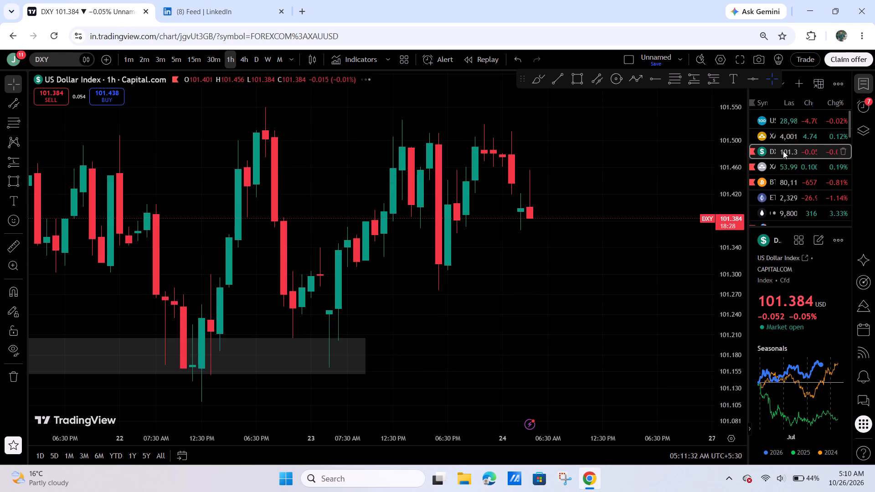
pyautogui.scroll(-4, 531, 321)
pyautogui.scroll(-5, 616, 281)
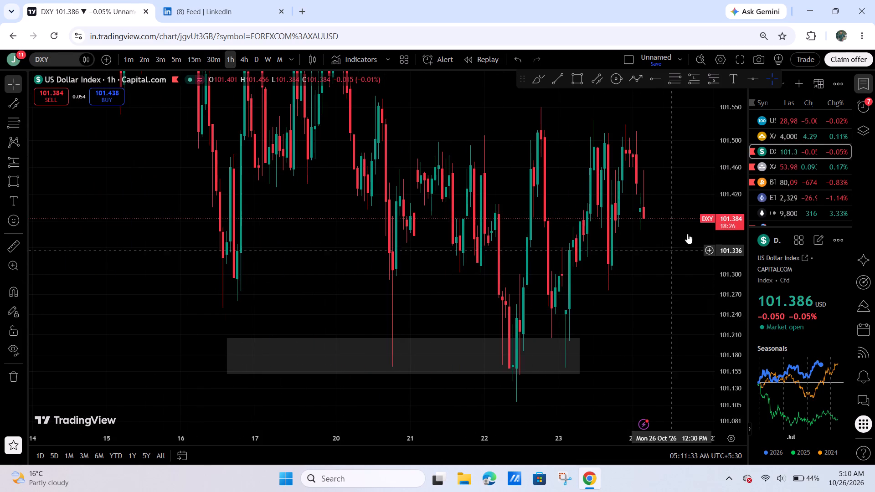
pyautogui.moveTo(720, 182); pyautogui.dragTo(704, 355)
pyautogui.moveTo(697, 360); pyautogui.dragTo(636, 394)
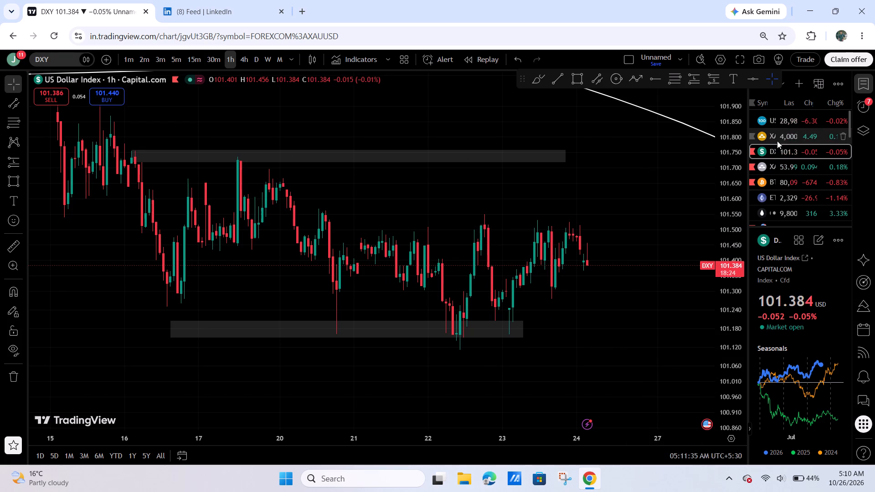
# Switch back to the gold (XAUUSD) 1-hour chart and examine the current range and the shaded zones above and below it.
pyautogui.click(777, 140)
pyautogui.scroll(6, 610, 312)
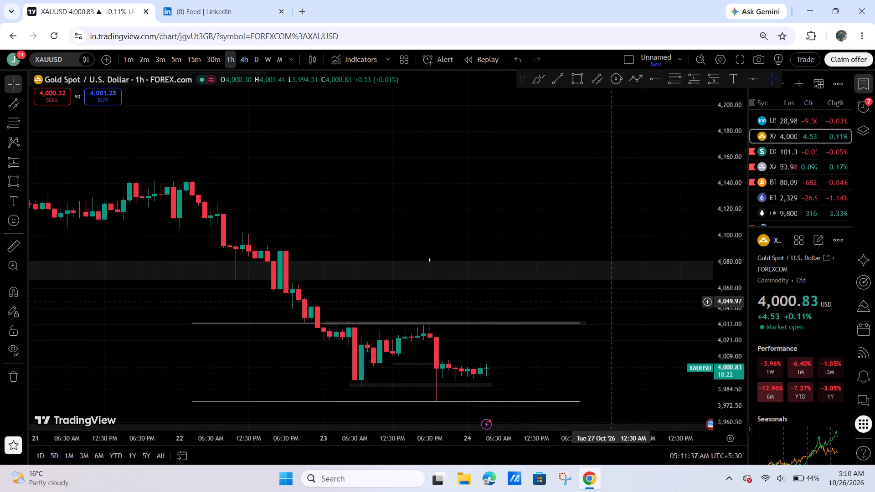
pyautogui.scroll(5, 607, 304)
pyautogui.scroll(-2, 606, 303)
pyautogui.scroll(3, 597, 314)
pyautogui.moveTo(481, 382); pyautogui.dragTo(646, 214)
pyautogui.scroll(4, 569, 287)
pyautogui.scroll(-3, 538, 276)
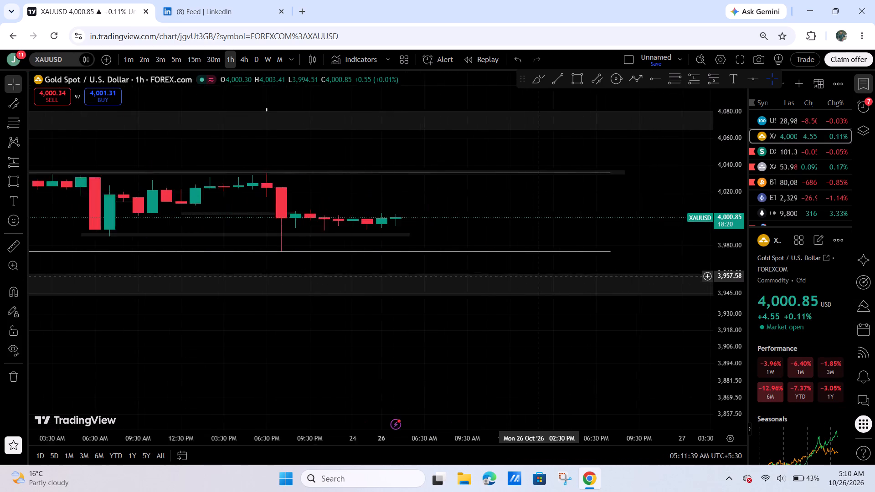
pyautogui.scroll(-2, 535, 277)
pyautogui.moveTo(571, 215); pyautogui.dragTo(512, 242)
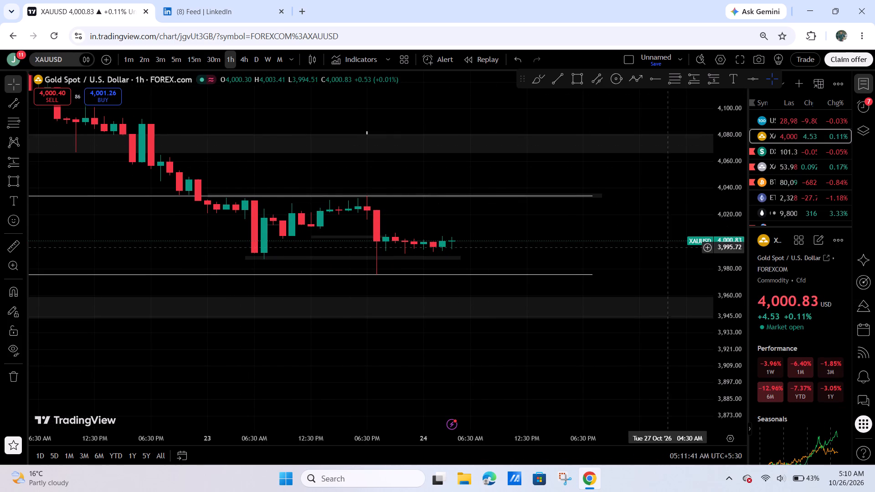
pyautogui.moveTo(681, 248); pyautogui.dragTo(685, 253)
pyautogui.moveTo(752, 325); pyautogui.dragTo(693, 165)
pyautogui.moveTo(620, 196); pyautogui.dragTo(622, 213)
pyautogui.moveTo(744, 316); pyautogui.dragTo(701, 169)
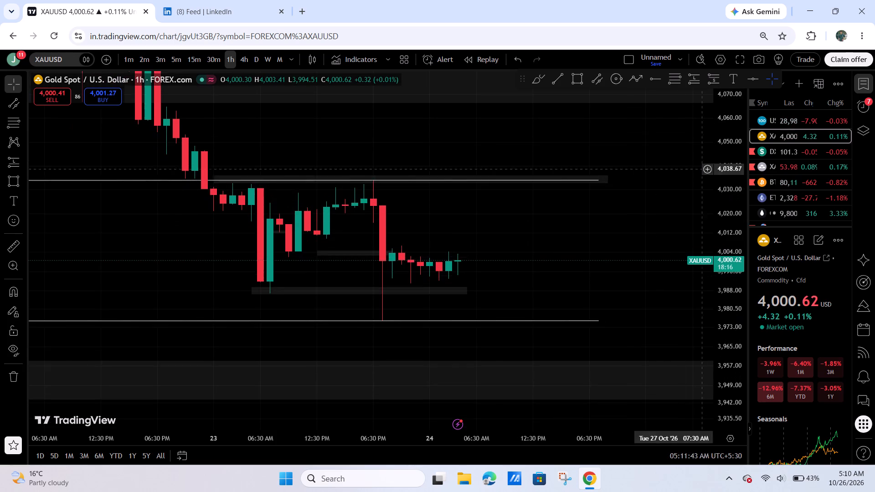
pyautogui.moveTo(624, 238); pyautogui.dragTo(656, 232)
pyautogui.moveTo(674, 229); pyautogui.dragTo(664, 229)
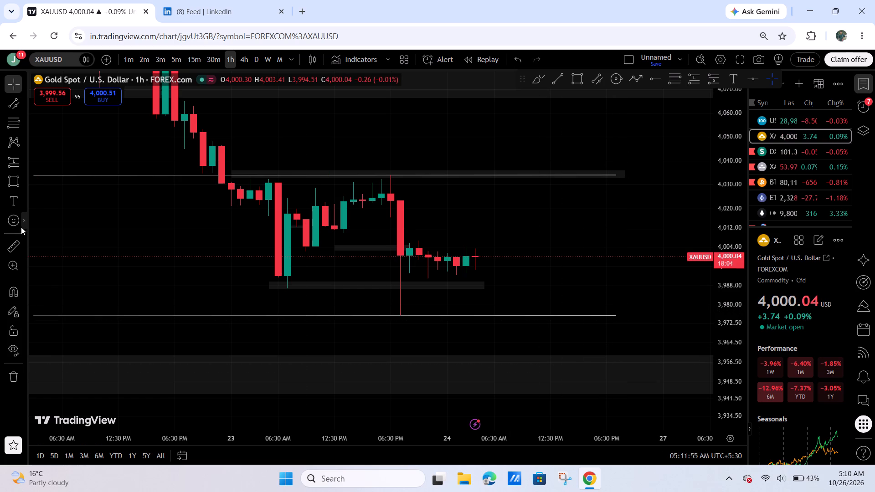
pyautogui.scroll(-1, 492, 282)
pyautogui.moveTo(556, 260); pyautogui.dragTo(486, 266)
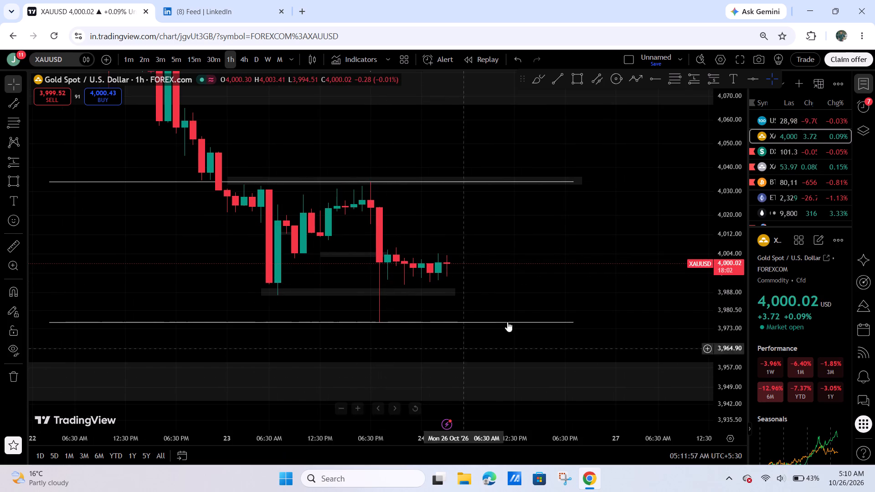
pyautogui.moveTo(509, 310); pyautogui.dragTo(483, 310)
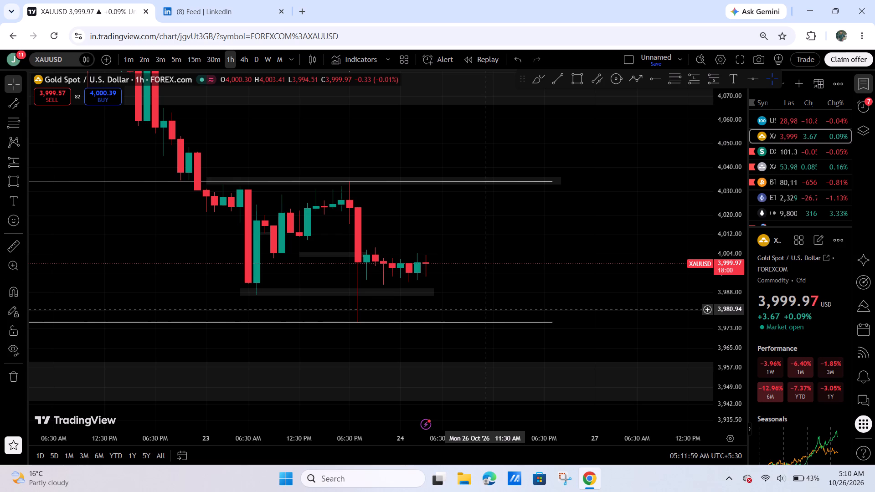
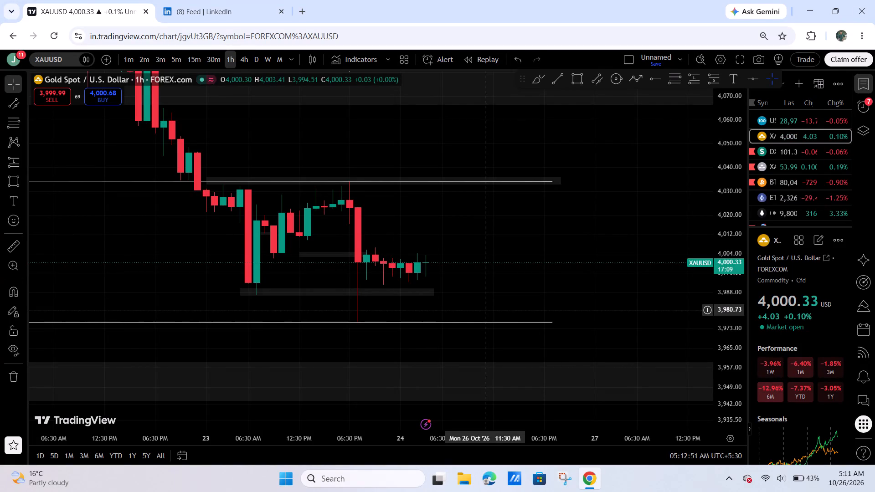
# Open the US Tech 100 (USTEC) 1-hour chart and examine the latest candles around the rising channel and shaded support zone.
pyautogui.click(792, 116)
pyautogui.scroll(-6, 695, 159)
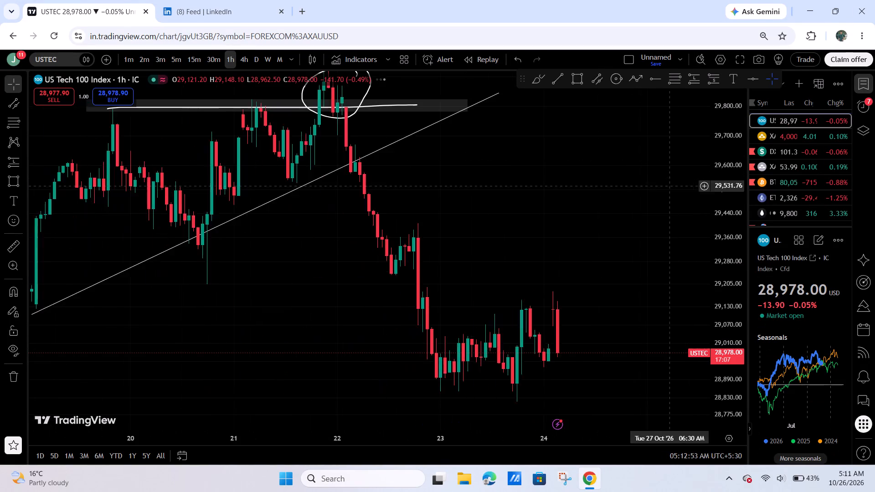
pyautogui.scroll(1, 680, 313)
pyautogui.moveTo(675, 340); pyautogui.dragTo(690, 239)
pyautogui.moveTo(655, 242); pyautogui.dragTo(685, 225)
pyautogui.moveTo(626, 231); pyautogui.dragTo(555, 232)
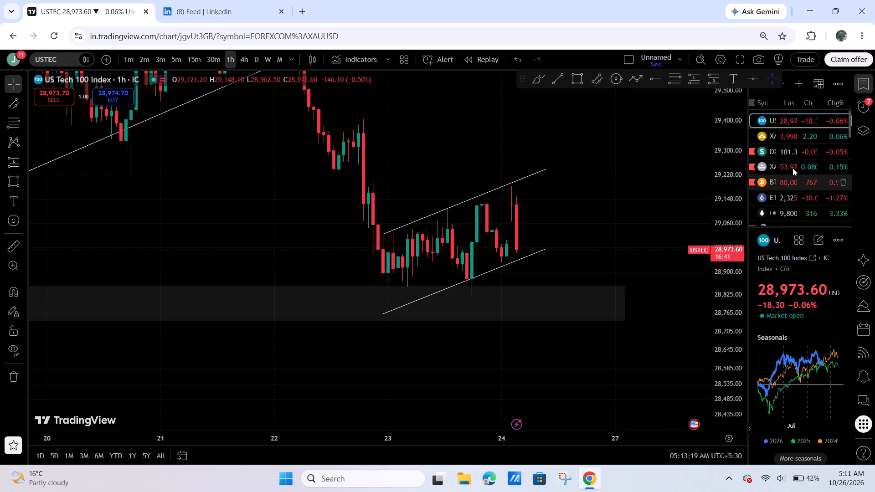
# Check the US Dollar Index (DXY) 1-hour chart and the crude oil futures (CRUDEOIL1!) 1-hour chart.
pyautogui.click(784, 155)
pyautogui.scroll(-1, 490, 304)
pyautogui.scroll(-3, 560, 339)
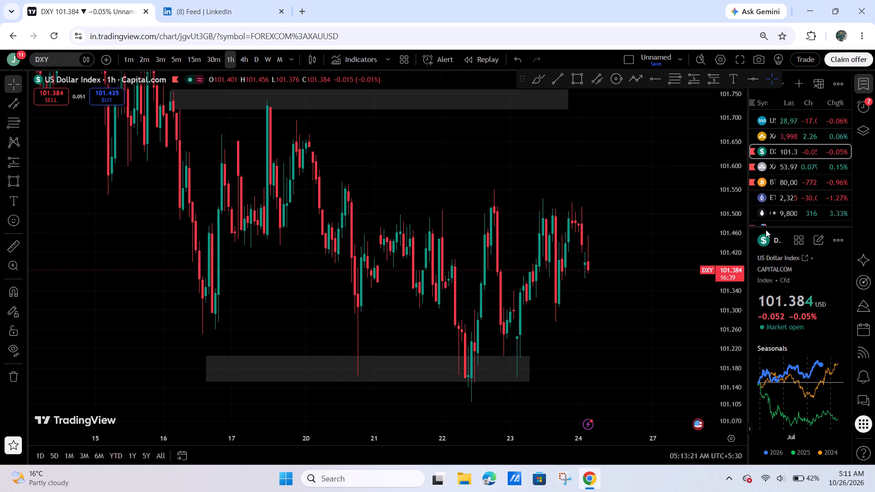
pyautogui.click(782, 209)
pyautogui.scroll(-5, 764, 153)
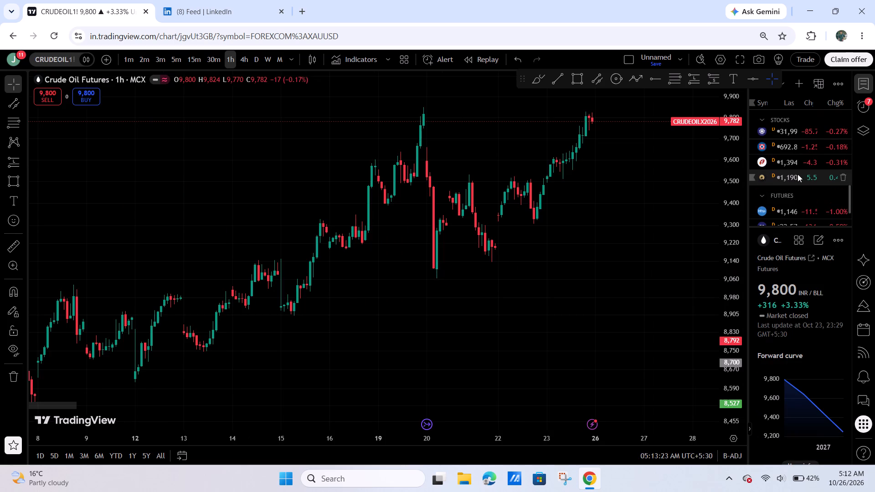
# Find the Dow Jones index (US30) in the watchlist and open its 1-hour chart.
pyautogui.scroll(2, 787, 159)
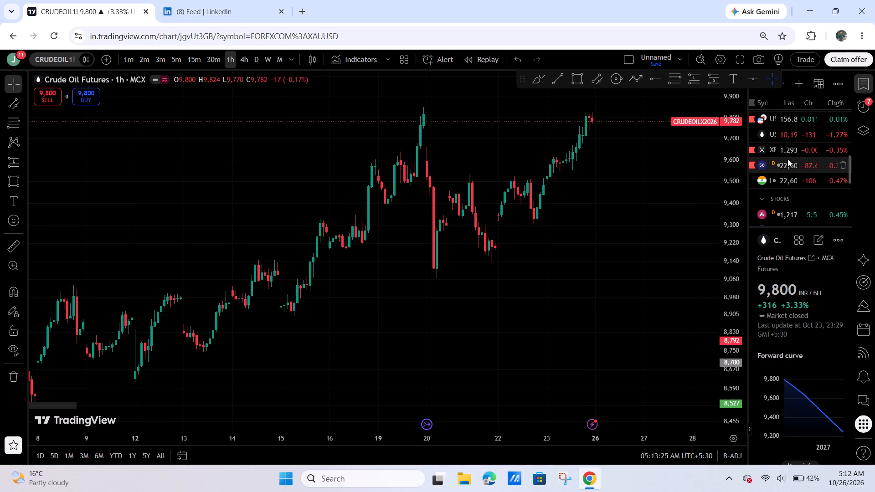
pyautogui.scroll(1, 787, 145)
pyautogui.click(780, 156)
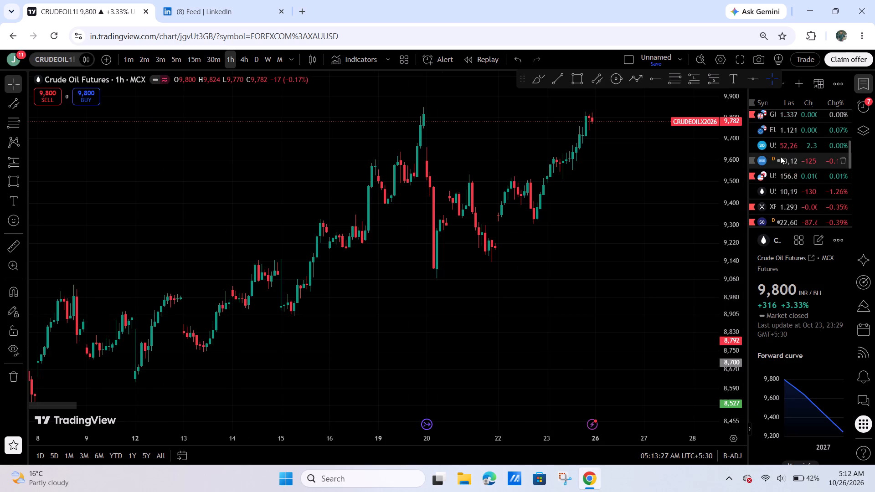
pyautogui.click(790, 147)
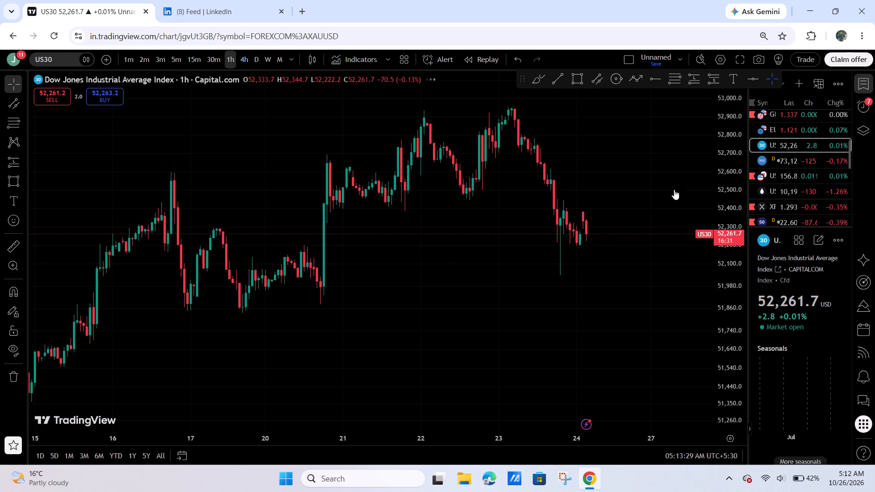
pyautogui.scroll(6, 576, 210)
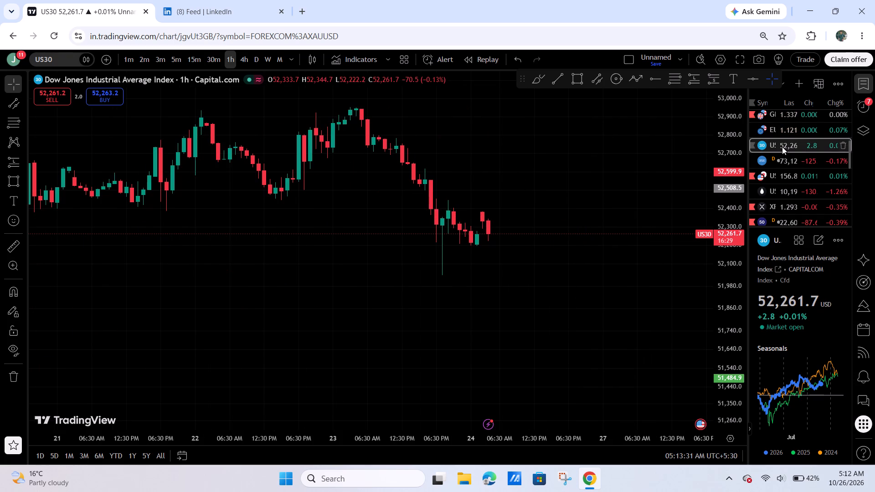
# Move US30 up the watchlist so it sits directly below Ethereum and above crude oil.
pyautogui.moveTo(782, 147); pyautogui.dragTo(771, 167)
pyautogui.moveTo(778, 128); pyautogui.dragTo(774, 118, button='right')
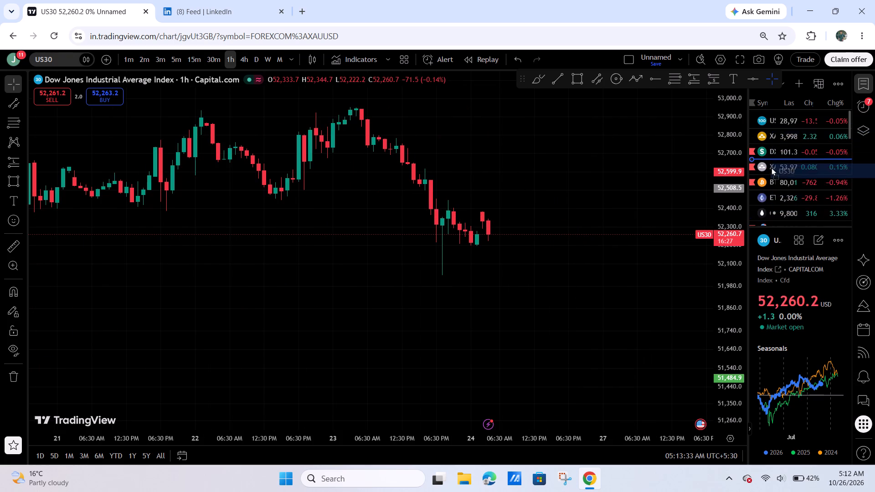
pyautogui.moveTo(771, 167); pyautogui.dragTo(766, 194)
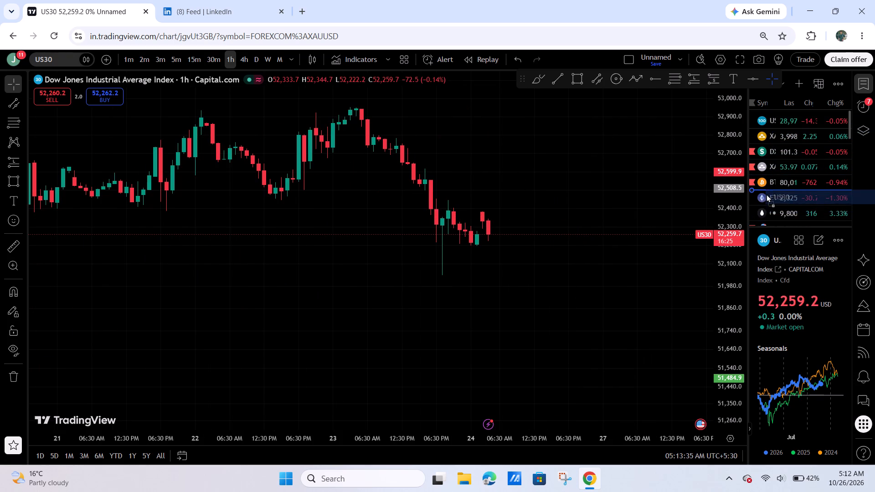
pyautogui.moveTo(766, 194); pyautogui.dragTo(767, 208)
pyautogui.scroll(-1, 771, 210)
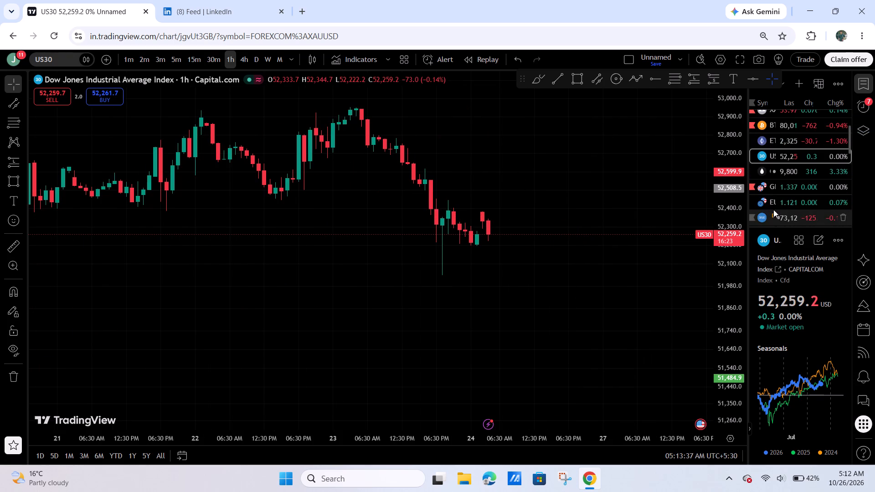
pyautogui.scroll(2, 812, 256)
pyautogui.rightClick(817, 250)
pyautogui.scroll(1, 782, 210)
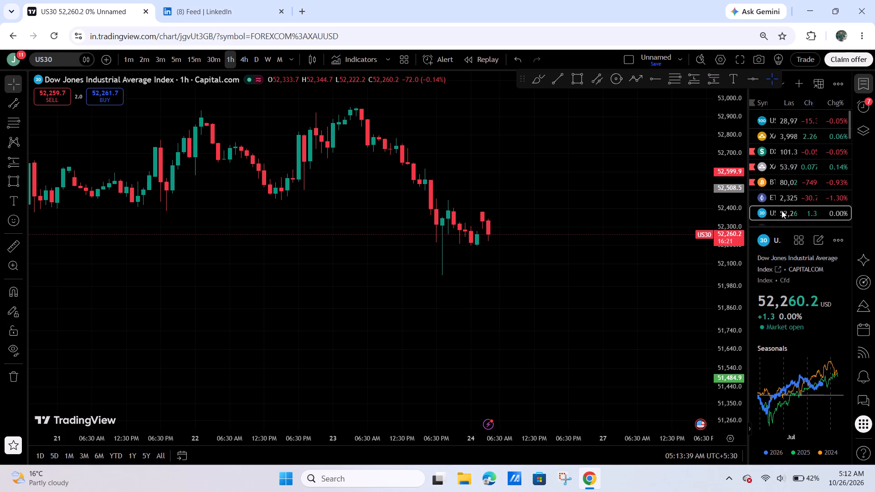
pyautogui.scroll(2, 782, 210)
# Draw a rectangle support zone beneath the recent lows on the US30 1-hour chart, from about 52,203 down to 52,158.
pyautogui.click(589, 227)
pyautogui.scroll(-4, 602, 223)
pyautogui.scroll(-4, 635, 272)
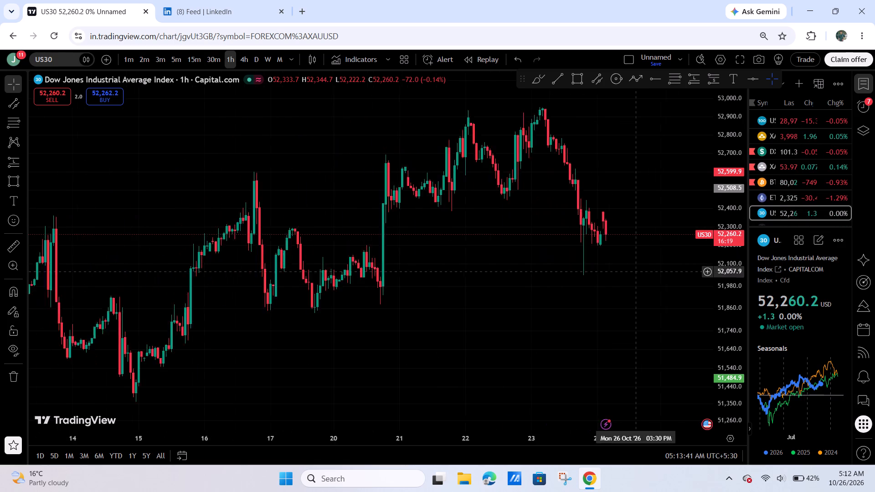
pyautogui.moveTo(611, 279); pyautogui.dragTo(532, 277)
pyautogui.scroll(5, 580, 270)
pyautogui.moveTo(563, 268); pyautogui.dragTo(716, 290)
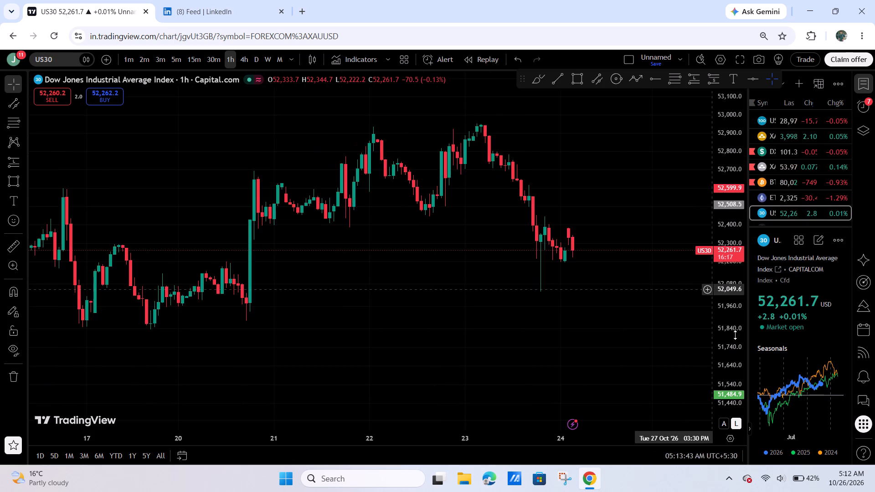
pyautogui.moveTo(723, 333); pyautogui.dragTo(726, 148)
pyautogui.scroll(7, 573, 304)
pyautogui.click(583, 82)
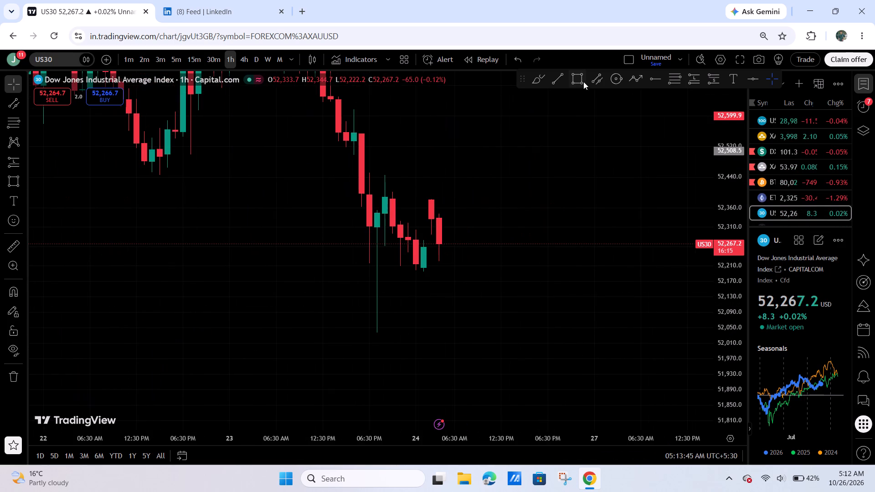
pyautogui.click(355, 261)
pyautogui.click(575, 80)
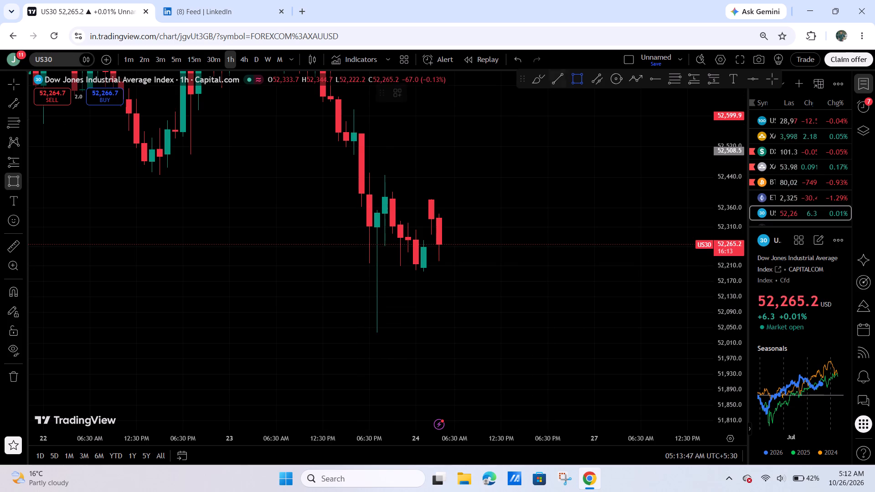
pyautogui.moveTo(355, 269); pyautogui.dragTo(360, 269)
pyautogui.click(494, 286)
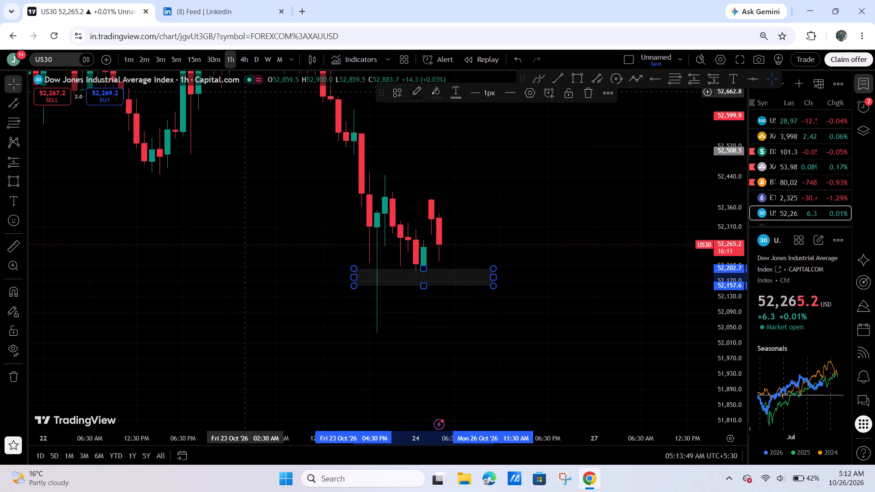
# Switch US30 to the 30-minute timeframe and check the candles against the new support zone.
pyautogui.click(216, 62)
pyautogui.moveTo(410, 245); pyautogui.dragTo(419, 239)
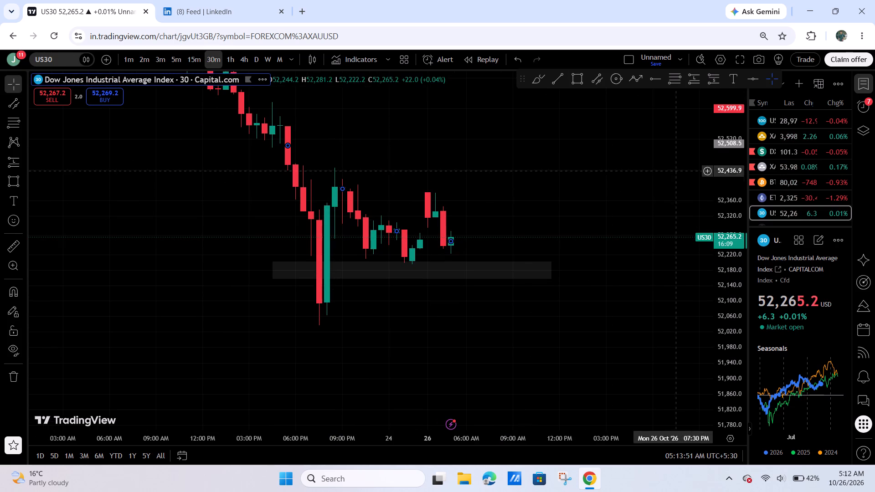
pyautogui.scroll(3, 766, 174)
# Open the US Tech 100 (USTEC) 30-minute chart and examine price within the rising channel above the shaded zone.
pyautogui.click(777, 123)
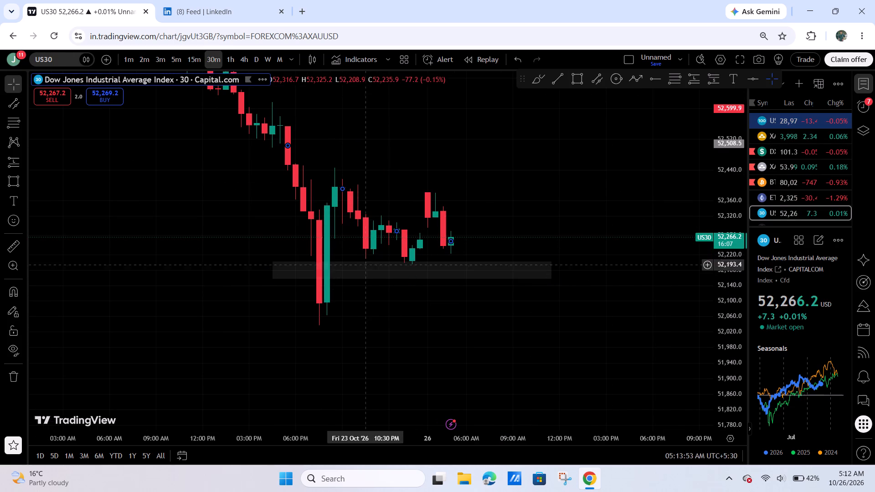
pyautogui.click(778, 136)
pyautogui.click(779, 123)
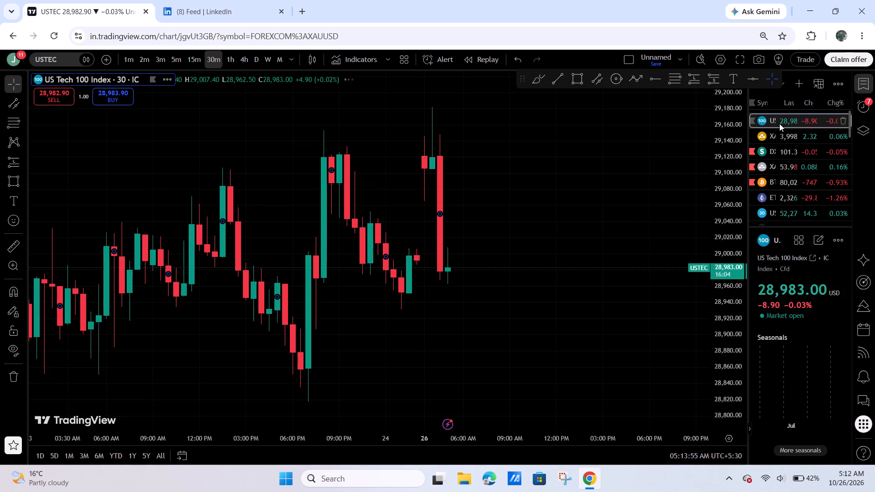
pyautogui.scroll(-4, 584, 224)
pyautogui.moveTo(726, 149); pyautogui.dragTo(699, 332)
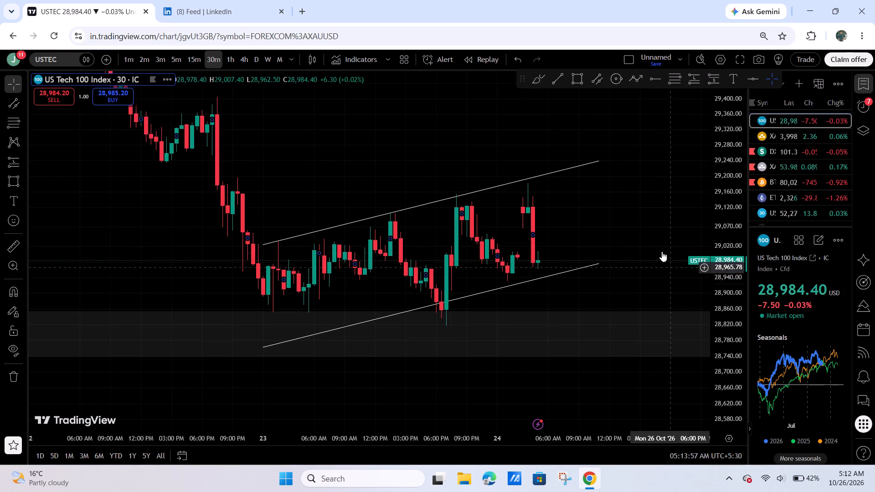
pyautogui.moveTo(657, 244); pyautogui.dragTo(589, 241)
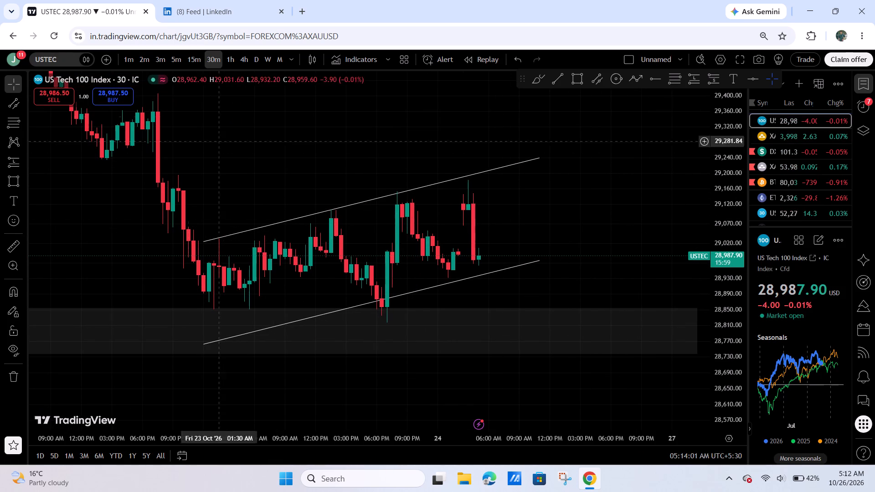
# Delete the existing rising parallel channel while on the USTEC 15-minute timeframe.
pyautogui.click(198, 64)
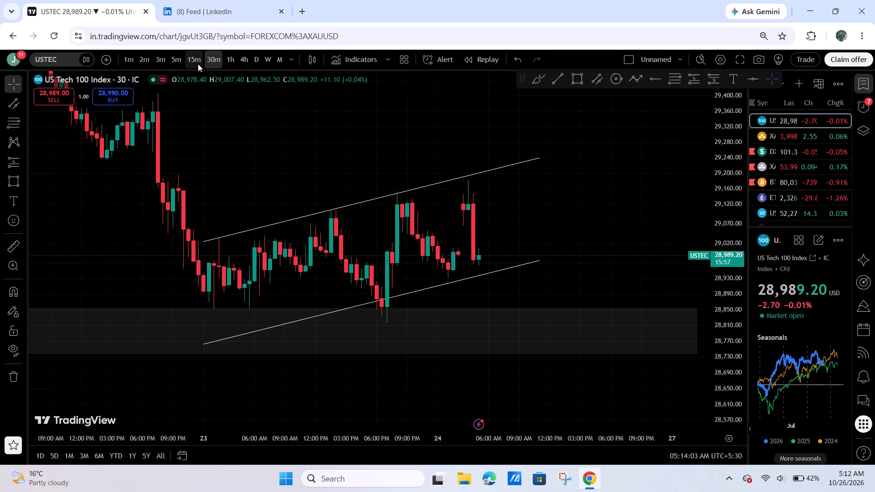
pyautogui.scroll(-6, 427, 223)
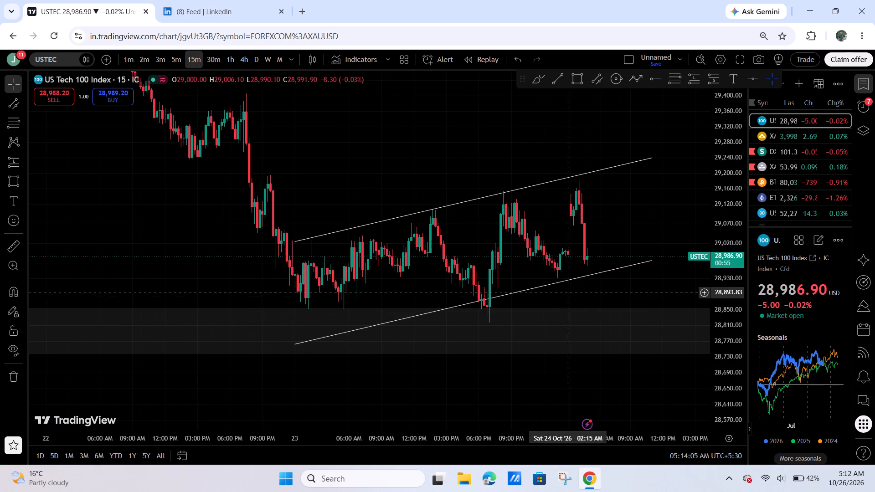
pyautogui.moveTo(605, 294); pyautogui.dragTo(460, 292)
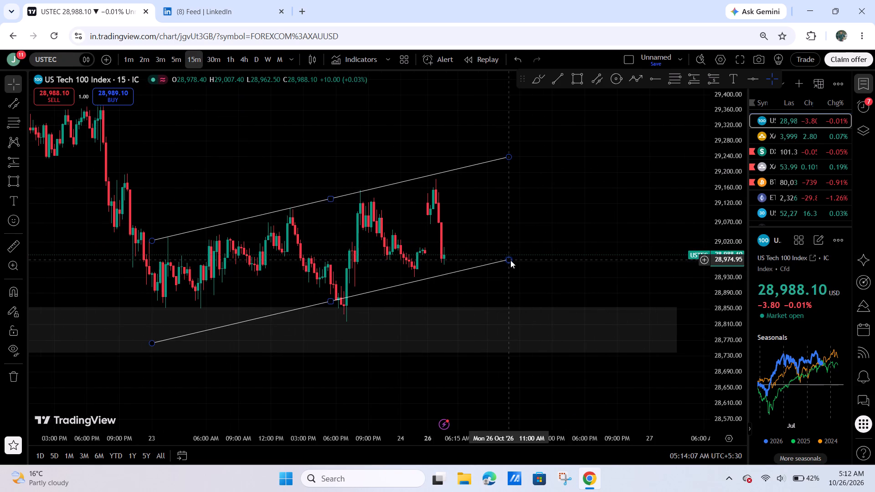
pyautogui.click(510, 259)
pyautogui.click(566, 97)
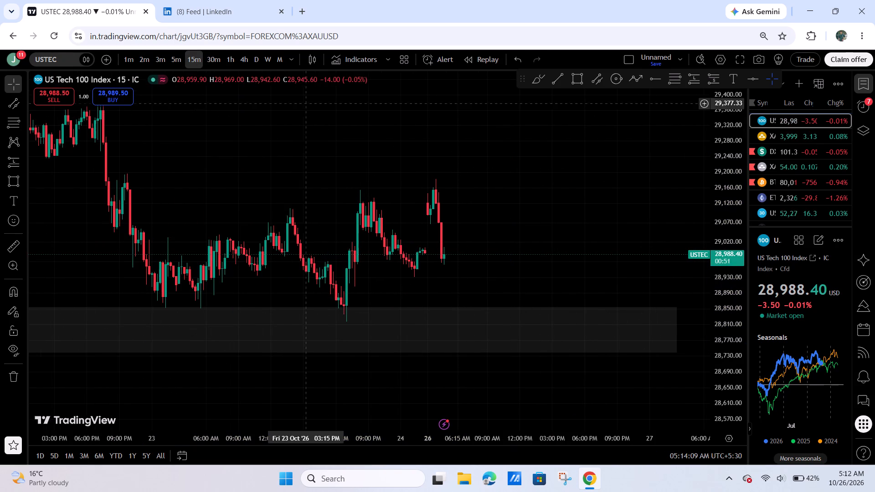
# Draw a rising parallel channel around recent USTEC 1-hour swings, upper line about 29,033 to 29,212, lower line about 28,790 to 28,967.
pyautogui.click(232, 61)
pyautogui.moveTo(557, 271); pyautogui.dragTo(643, 246)
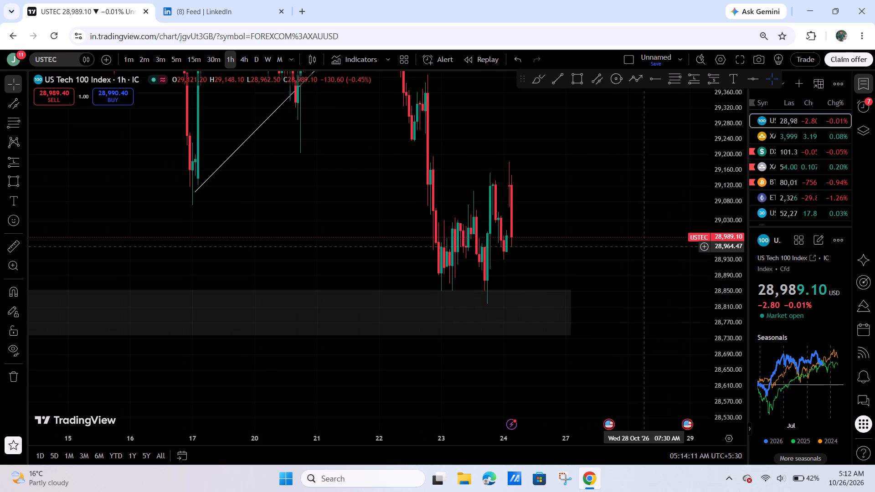
pyautogui.scroll(3, 557, 273)
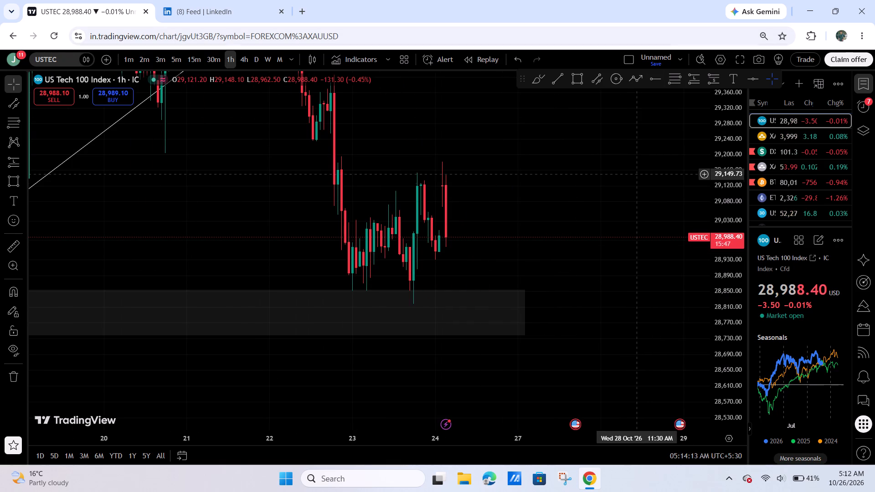
pyautogui.moveTo(569, 202); pyautogui.dragTo(525, 232)
pyautogui.moveTo(570, 225); pyautogui.dragTo(738, 151)
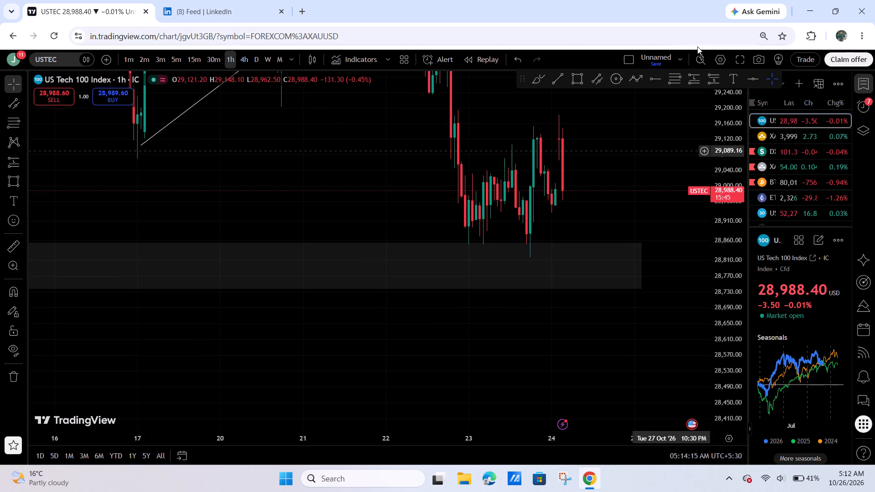
pyautogui.moveTo(599, 90); pyautogui.dragTo(594, 93)
pyautogui.click(609, 78)
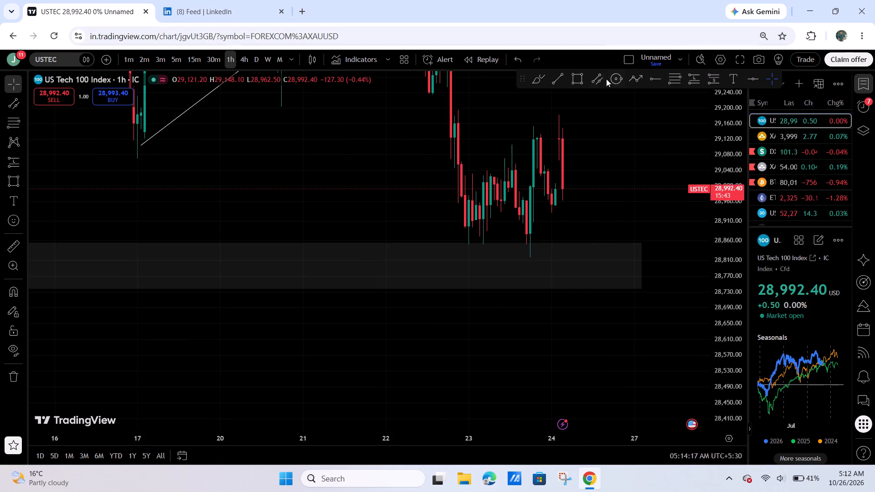
pyautogui.click(601, 81)
pyautogui.moveTo(460, 173); pyautogui.dragTo(466, 170)
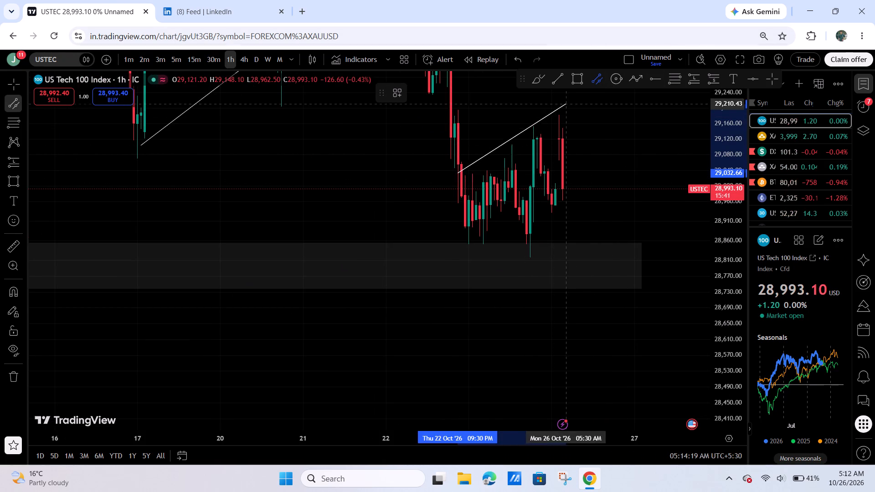
pyautogui.click(572, 103)
pyautogui.click(626, 166)
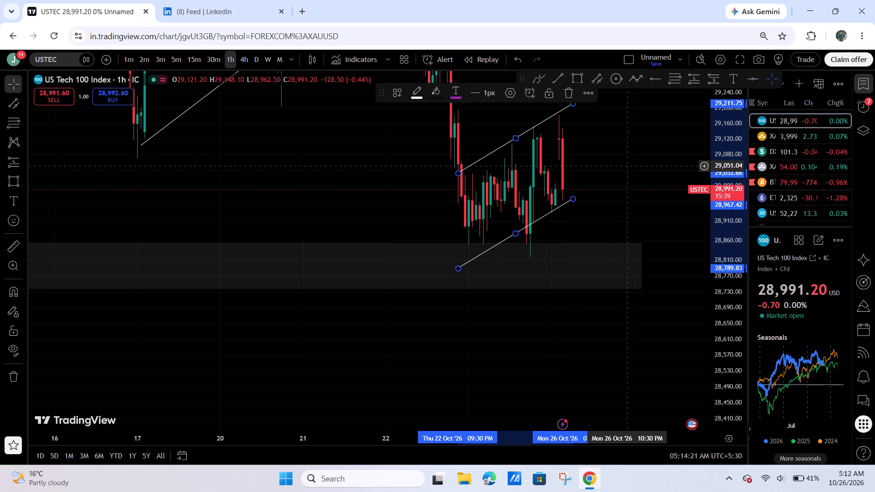
# Refit the new USTEC channel to the swing lows, starting its lower line at about 28,843 on 23 Oct and lowering its later end.
pyautogui.moveTo(608, 187); pyautogui.dragTo(652, 184)
pyautogui.moveTo(495, 269); pyautogui.dragTo(519, 242)
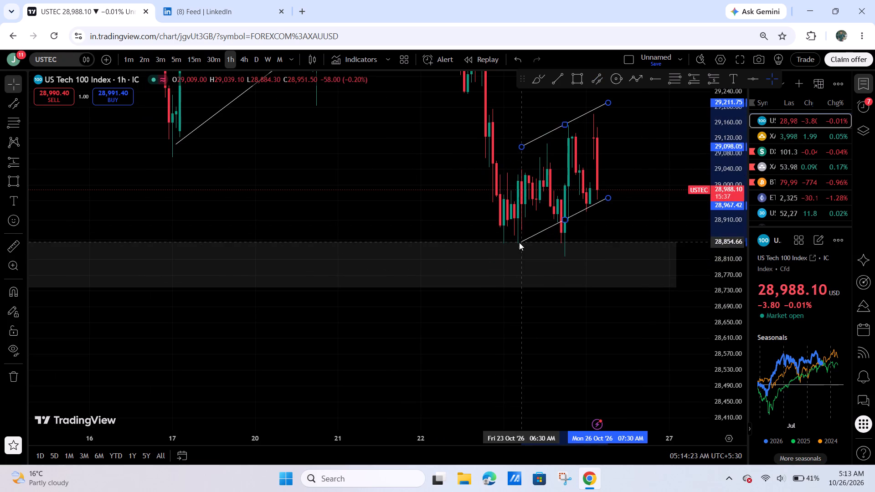
pyautogui.moveTo(519, 242); pyautogui.dragTo(512, 246)
pyautogui.moveTo(609, 197); pyautogui.dragTo(612, 203)
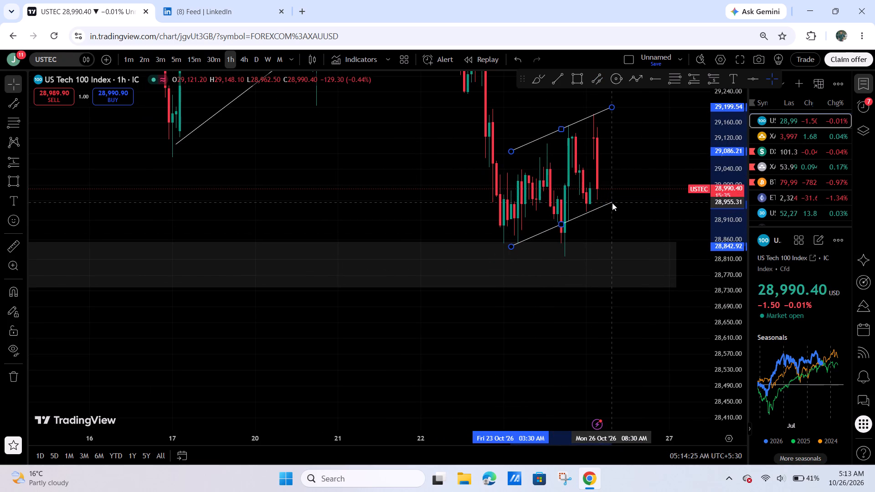
pyautogui.moveTo(612, 203); pyautogui.dragTo(612, 205)
pyautogui.moveTo(504, 152); pyautogui.dragTo(504, 159)
pyautogui.click(507, 157)
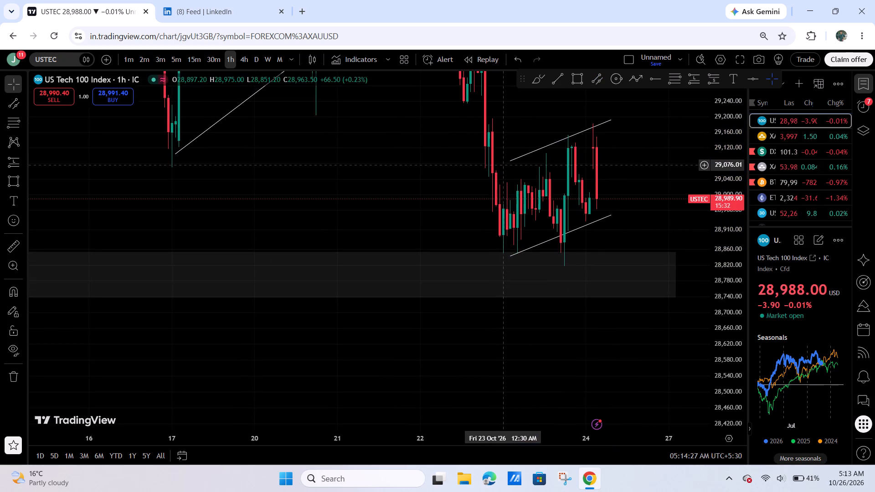
# Move the USTEC channel's start to 22 Oct 11:30 PM, with its upper line from about 29,054 and lower line from about 28,811.
pyautogui.click(509, 159)
pyautogui.moveTo(510, 160); pyautogui.dragTo(508, 169)
pyautogui.moveTo(513, 161); pyautogui.dragTo(504, 174)
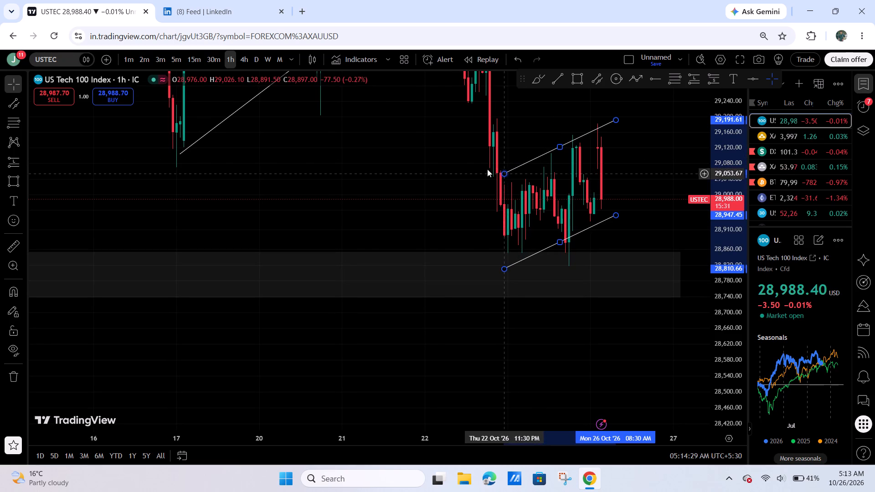
# Switch USTEC to the 30-minute timeframe and examine price within the refitted channel.
pyautogui.click(214, 65)
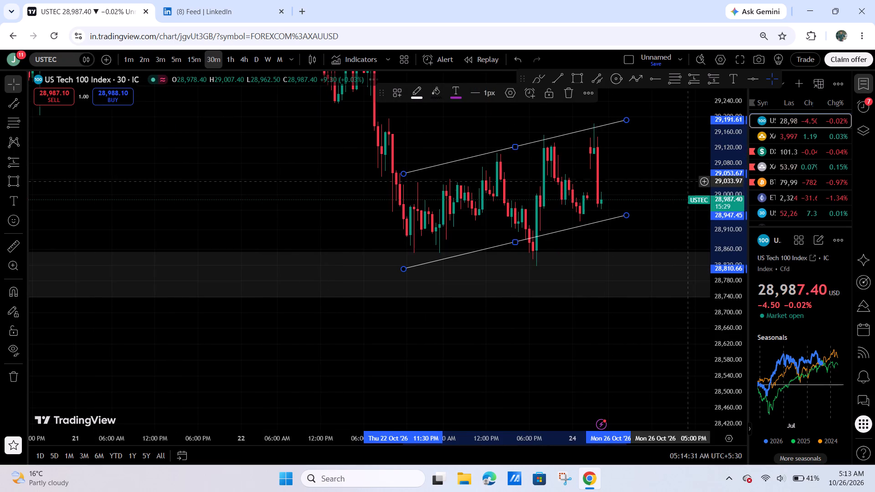
pyautogui.moveTo(656, 174); pyautogui.dragTo(505, 187)
pyautogui.scroll(2, 499, 207)
pyautogui.moveTo(475, 167); pyautogui.dragTo(553, 142)
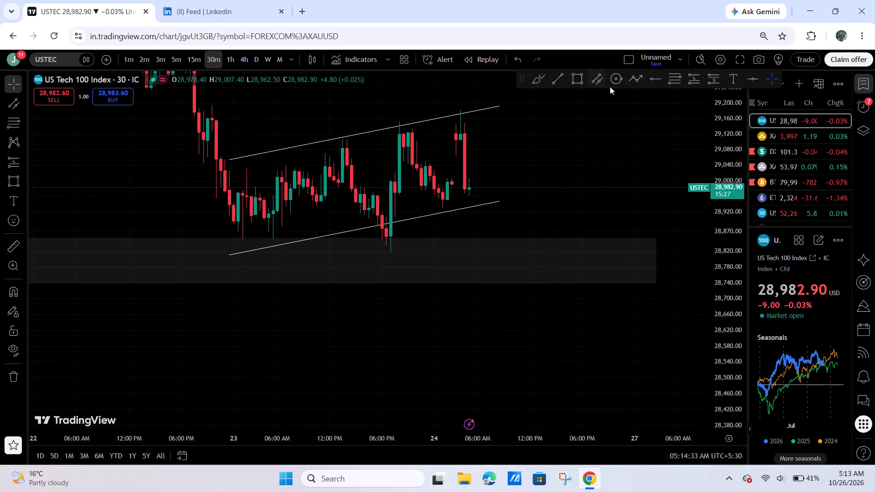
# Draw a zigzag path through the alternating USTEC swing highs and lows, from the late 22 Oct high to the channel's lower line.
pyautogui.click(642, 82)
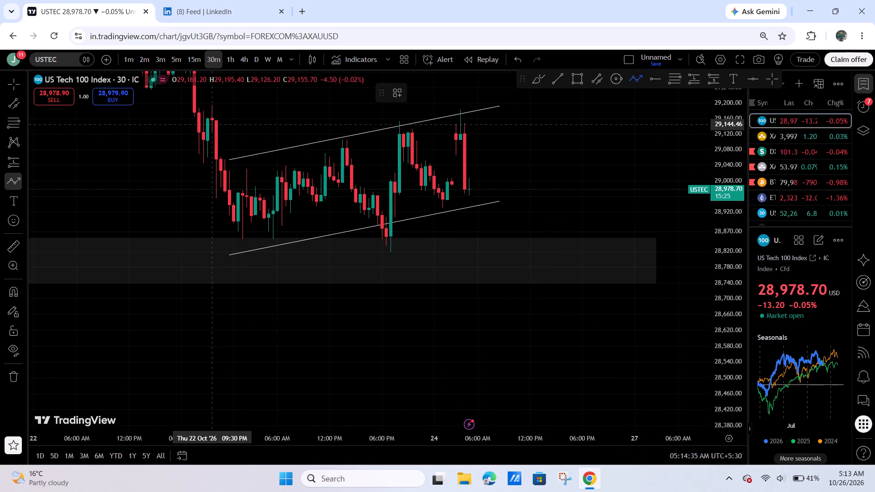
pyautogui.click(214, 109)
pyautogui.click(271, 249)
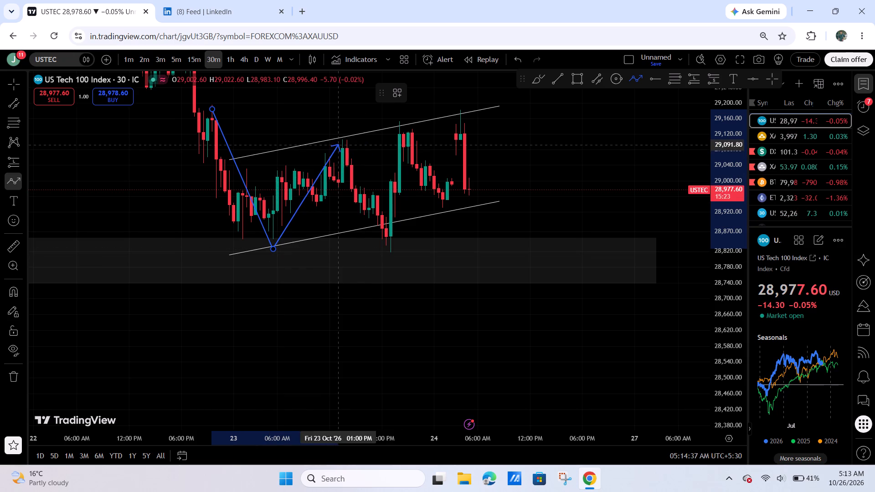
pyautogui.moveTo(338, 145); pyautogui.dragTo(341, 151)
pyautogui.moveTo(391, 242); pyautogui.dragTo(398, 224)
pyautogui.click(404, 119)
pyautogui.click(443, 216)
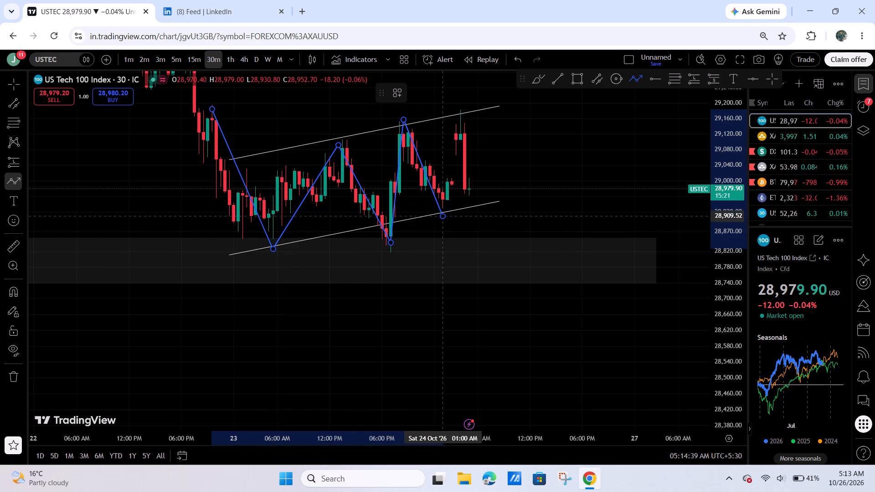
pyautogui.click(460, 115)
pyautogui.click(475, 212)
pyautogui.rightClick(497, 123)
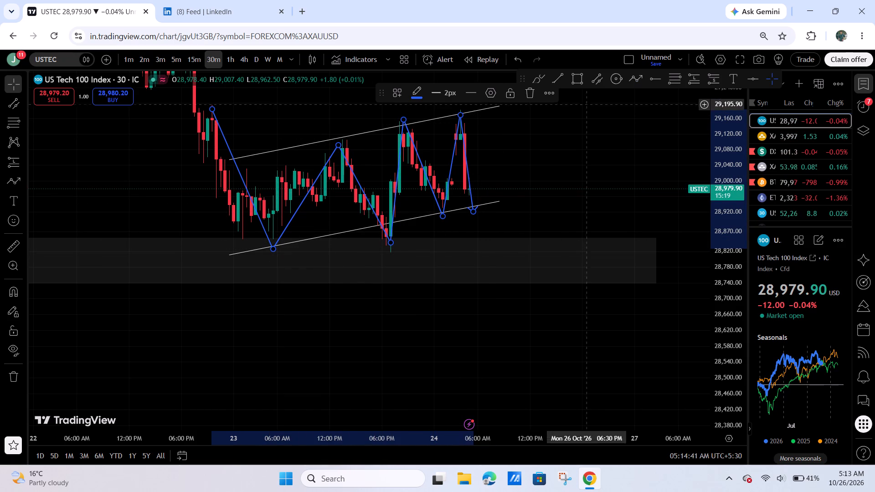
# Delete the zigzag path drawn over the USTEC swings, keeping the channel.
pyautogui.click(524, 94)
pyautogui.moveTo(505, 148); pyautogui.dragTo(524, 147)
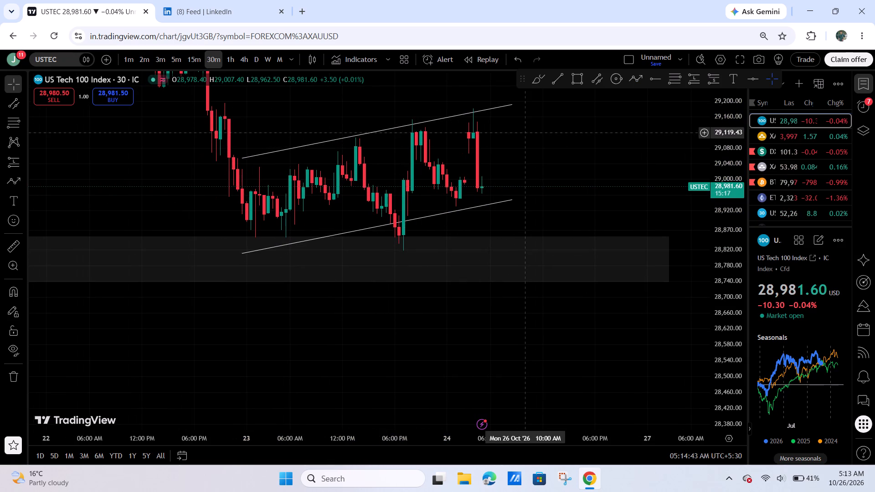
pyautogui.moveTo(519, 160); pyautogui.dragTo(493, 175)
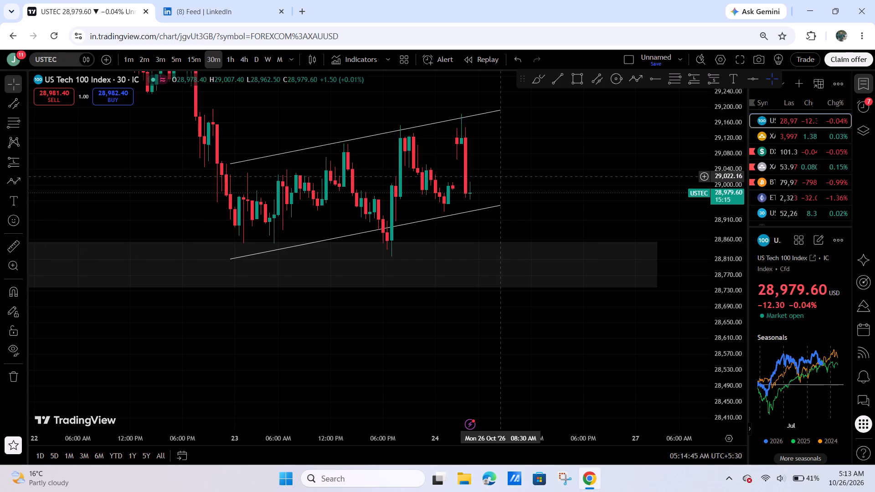
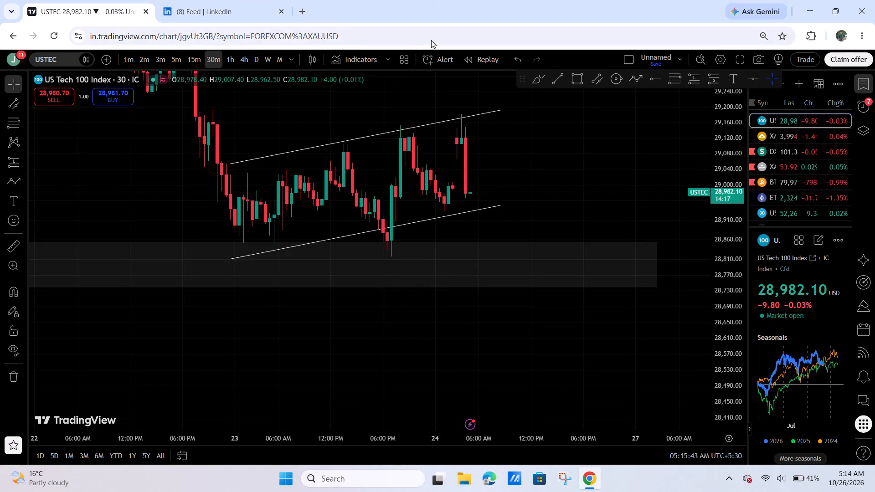
# Switch USTEC to the 15-minute timeframe and examine the latest candles against the channel's lines and the support zone.
pyautogui.click(193, 63)
pyautogui.scroll(-5, 599, 200)
pyautogui.moveTo(620, 152); pyautogui.dragTo(690, 268)
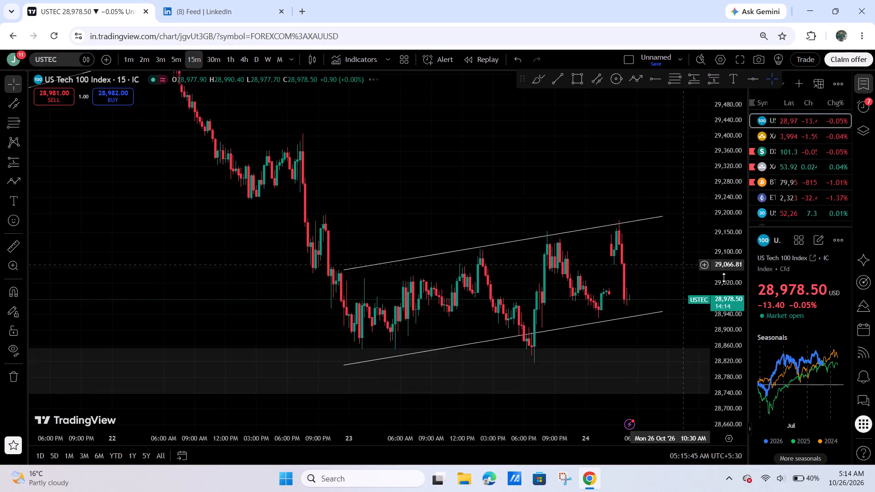
pyautogui.moveTo(727, 325); pyautogui.dragTo(646, 263)
pyautogui.scroll(6, 539, 260)
pyautogui.moveTo(534, 317); pyautogui.dragTo(587, 255)
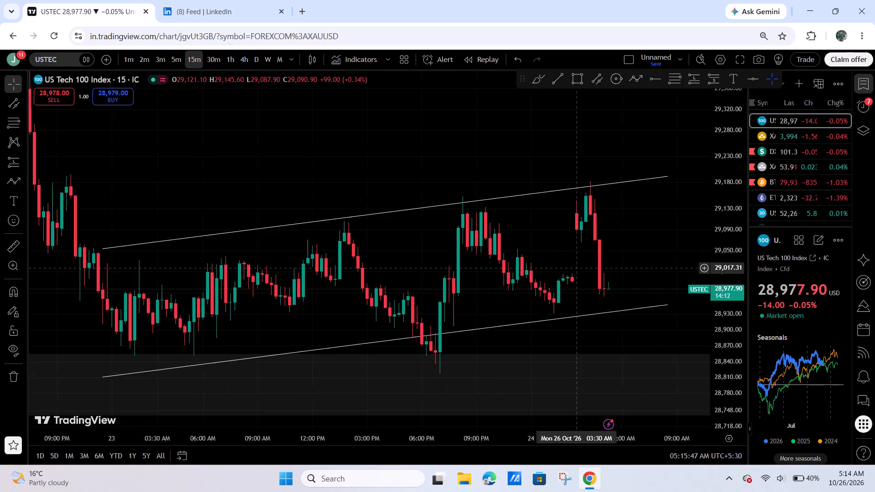
pyautogui.moveTo(587, 255); pyautogui.dragTo(590, 248)
pyautogui.scroll(3, 588, 267)
pyautogui.moveTo(643, 236); pyautogui.dragTo(618, 241)
# On the XAUUSD 15-minute chart, draw a rectangle support zone from about 3,994 to 3,992, spanning the 23 Oct drop to 26 Oct morning.
pyautogui.click(774, 146)
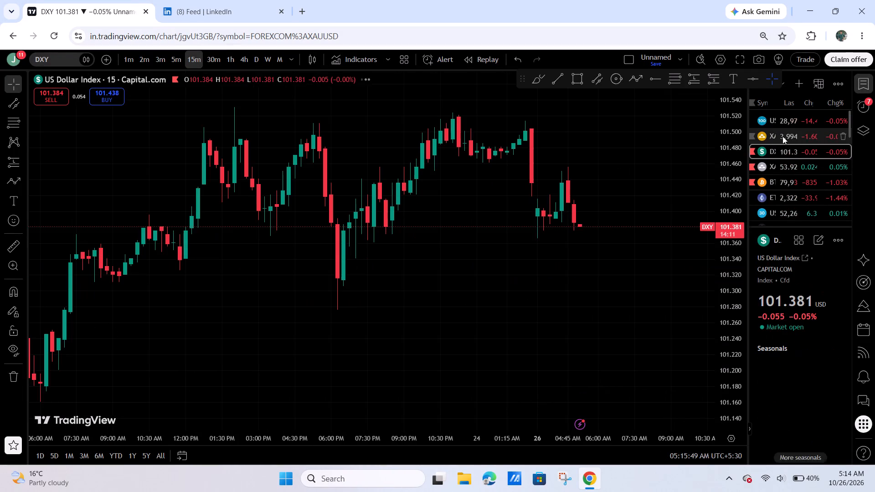
pyautogui.click(783, 136)
pyautogui.scroll(6, 636, 288)
pyautogui.moveTo(639, 282); pyautogui.dragTo(679, 265)
pyautogui.moveTo(721, 343); pyautogui.dragTo(737, 205)
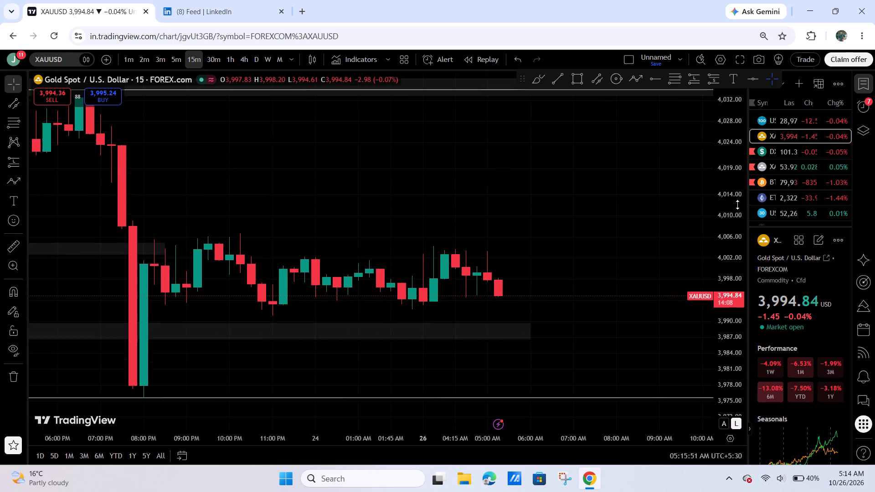
pyautogui.moveTo(737, 205); pyautogui.dragTo(730, 103)
pyautogui.moveTo(633, 292); pyautogui.dragTo(661, 195)
pyautogui.scroll(-5, 620, 292)
pyautogui.moveTo(630, 317); pyautogui.dragTo(546, 220)
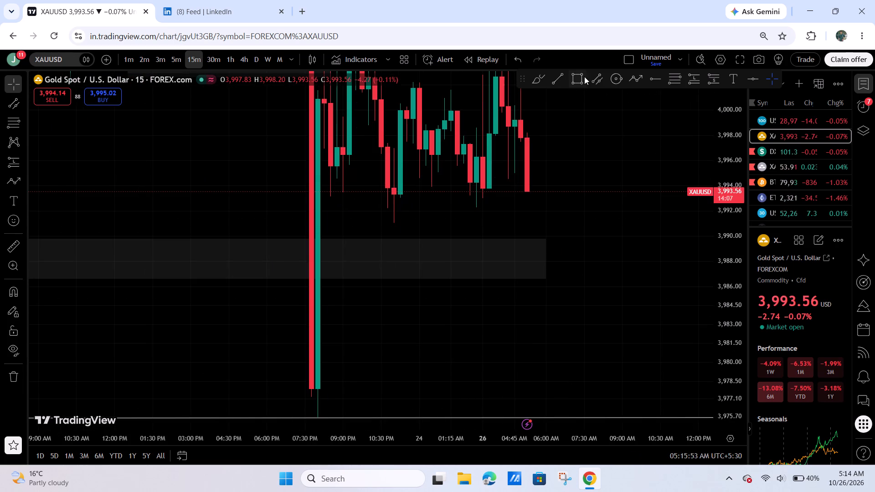
pyautogui.click(584, 77)
pyautogui.click(324, 192)
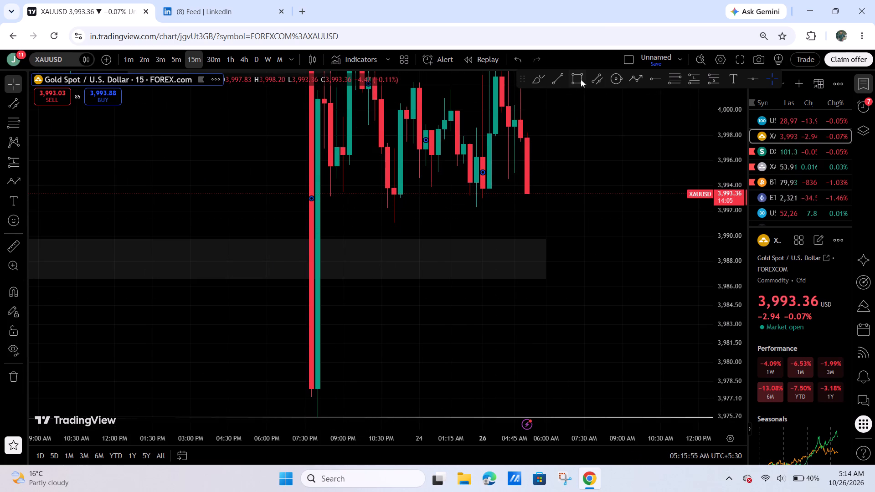
pyautogui.click(581, 79)
pyautogui.click(322, 185)
pyautogui.click(572, 78)
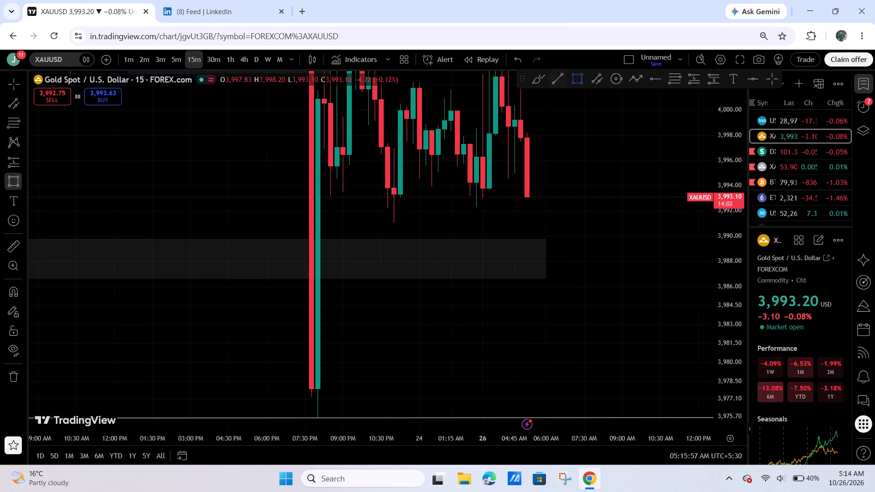
pyautogui.click(315, 184)
pyautogui.click(594, 209)
pyautogui.moveTo(573, 231); pyautogui.dragTo(566, 237)
# Delete the older XAUUSD zone between 3,989.81 and 3,986.60, below the new support zone.
pyautogui.click(185, 65)
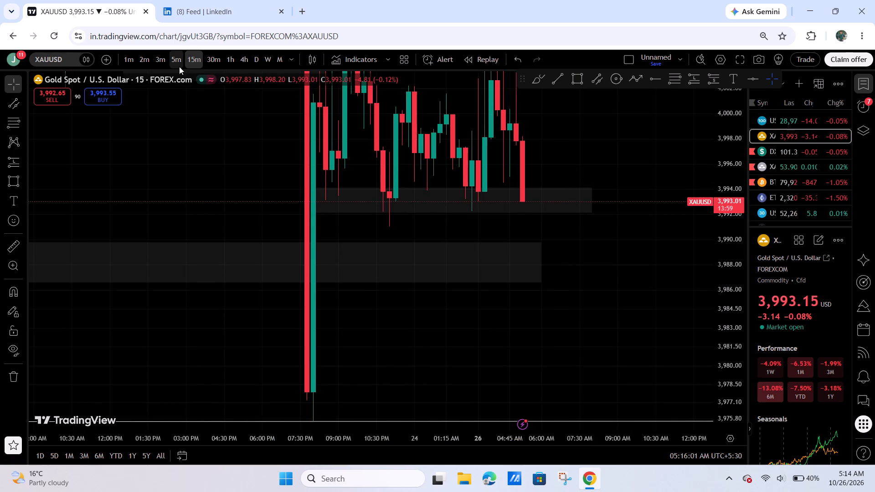
pyautogui.scroll(-5, 467, 230)
pyautogui.moveTo(715, 186); pyautogui.dragTo(690, 314)
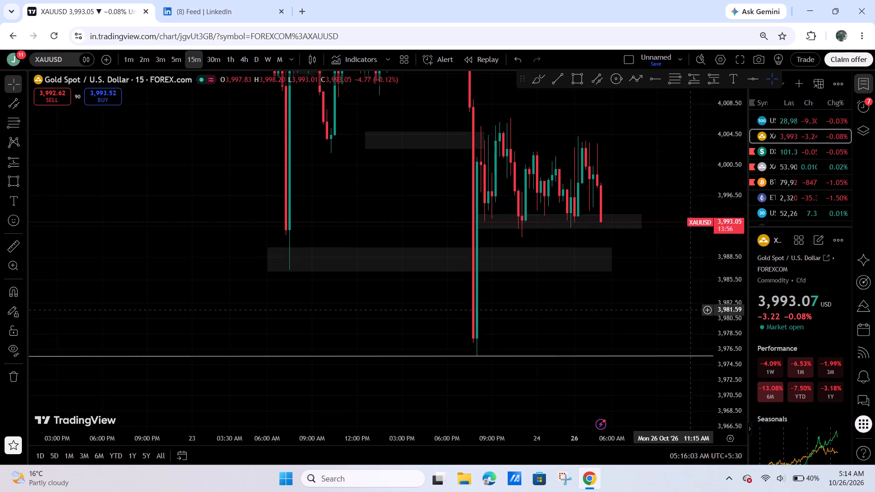
pyautogui.moveTo(690, 314); pyautogui.dragTo(690, 317)
pyautogui.moveTo(669, 323); pyautogui.dragTo(551, 329)
pyautogui.click(507, 274)
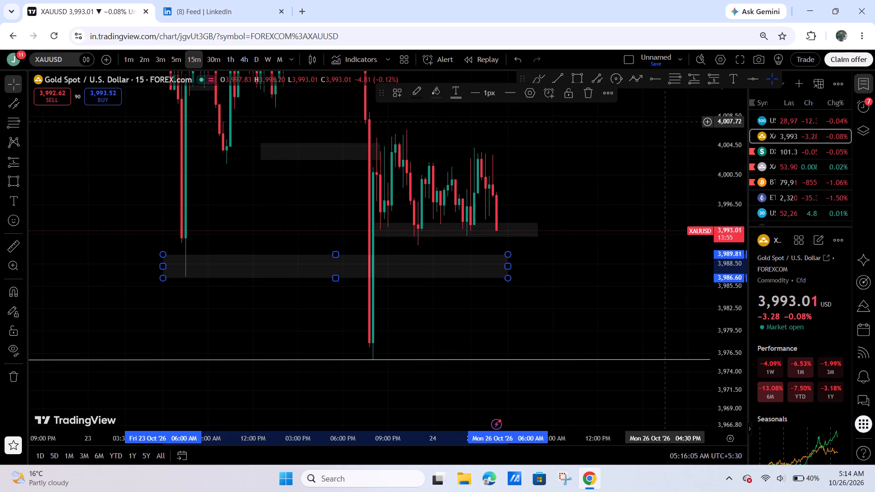
pyautogui.click(586, 96)
# Examine XAUUSD price around the new support zone, comparing the 15-minute and 5-minute timeframes.
pyautogui.moveTo(537, 280); pyautogui.dragTo(625, 306)
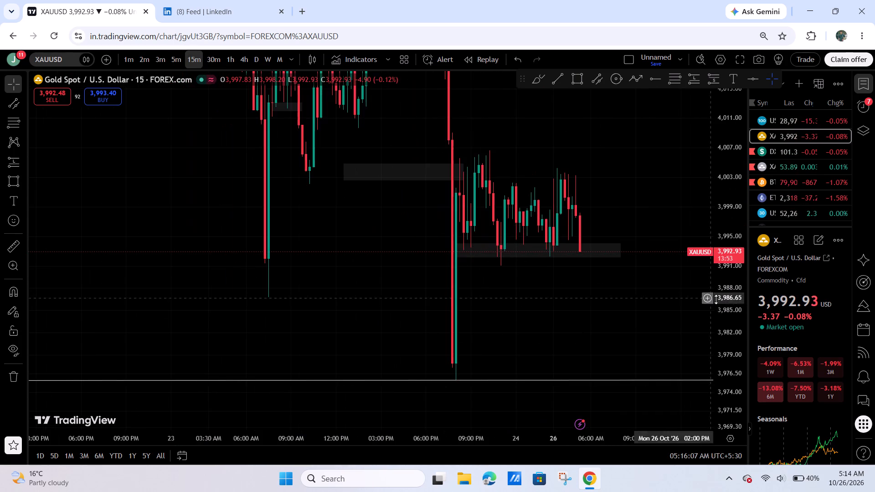
pyautogui.moveTo(737, 320); pyautogui.dragTo(697, 260)
pyautogui.moveTo(631, 293); pyautogui.dragTo(566, 299)
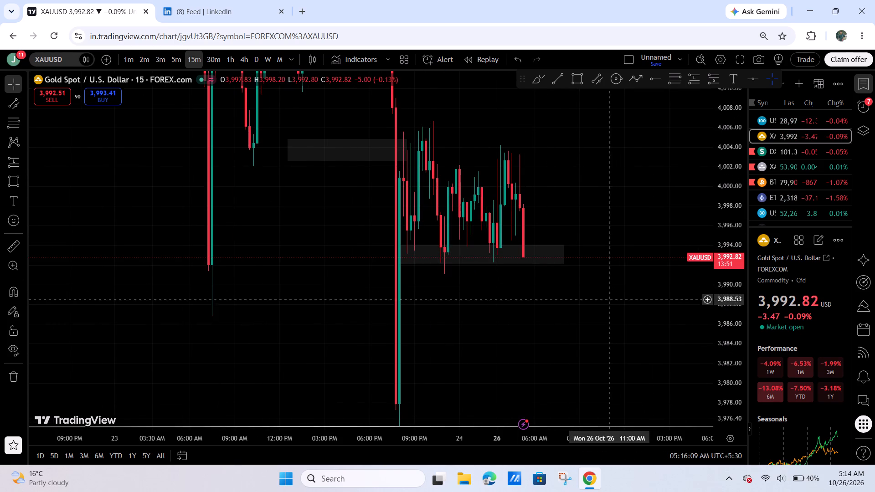
pyautogui.moveTo(748, 273); pyautogui.dragTo(732, 316)
pyautogui.moveTo(734, 311); pyautogui.dragTo(753, 309)
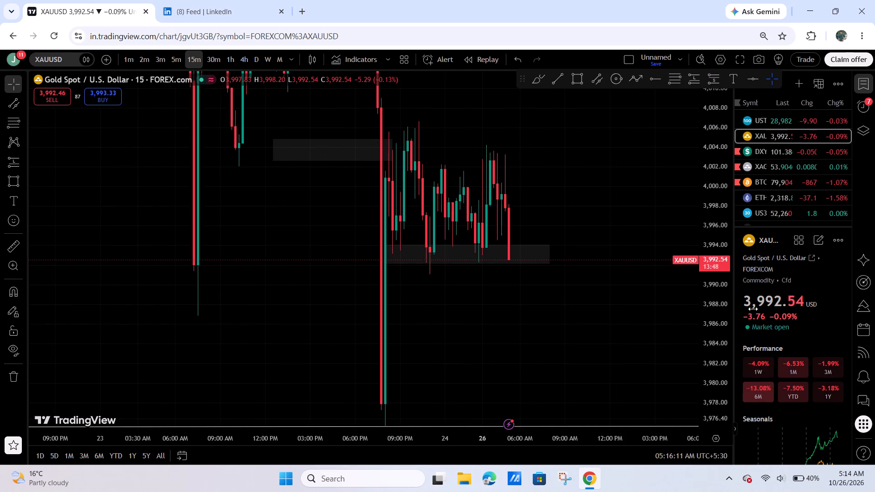
pyautogui.moveTo(753, 309); pyautogui.dragTo(757, 307)
pyautogui.moveTo(725, 306); pyautogui.dragTo(710, 336)
pyautogui.moveTo(689, 334); pyautogui.dragTo(700, 313)
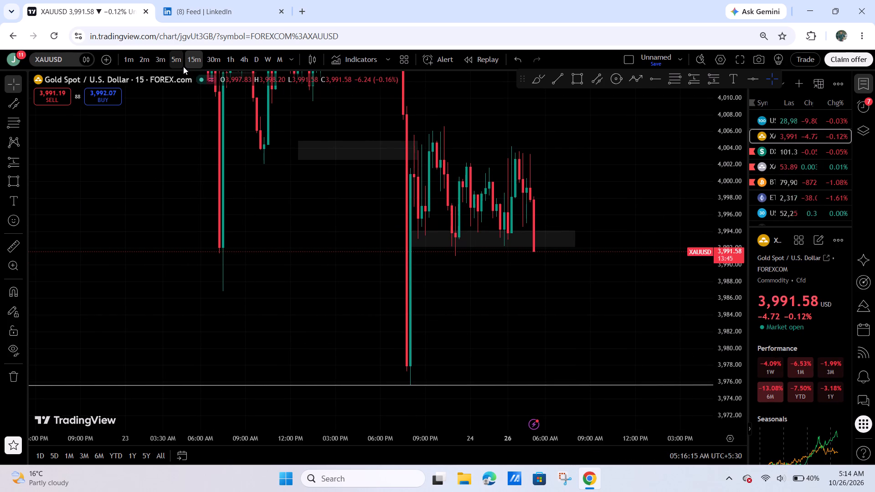
pyautogui.click(169, 63)
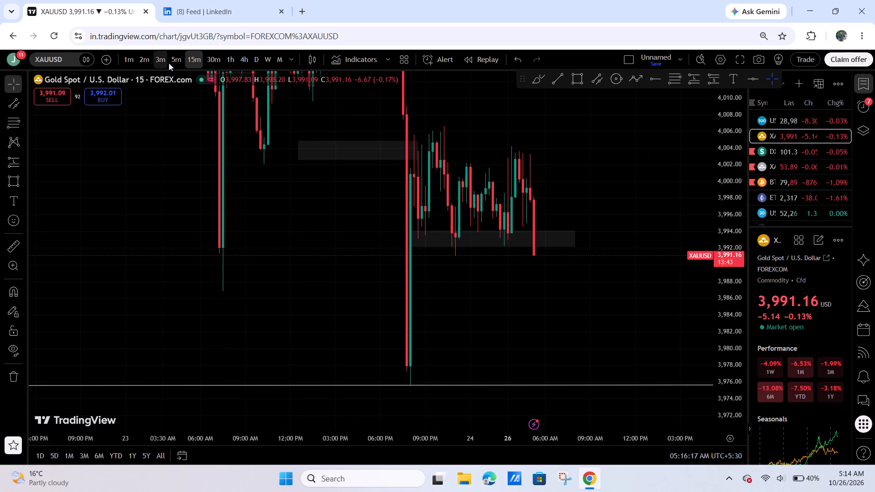
pyautogui.click(191, 59)
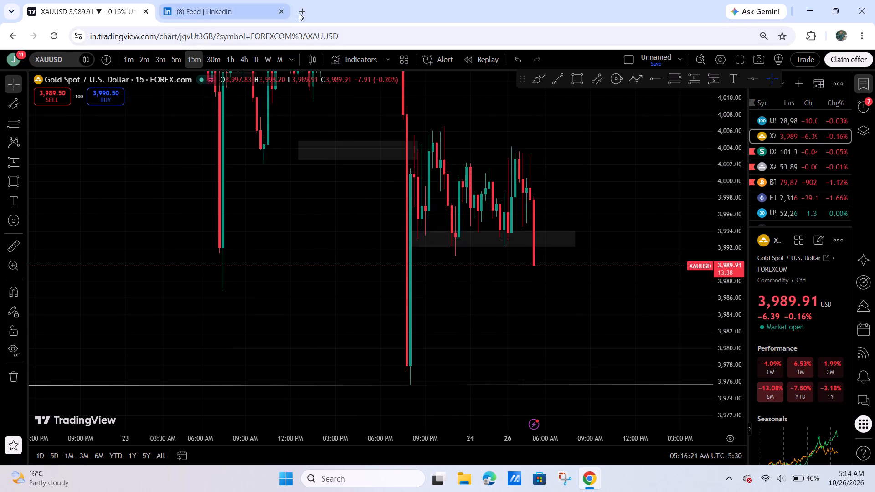
# Open the Funded Room site (thefundedroom.com) in a new browser tab.
pyautogui.click(299, 12)
pyautogui.click(308, 35)
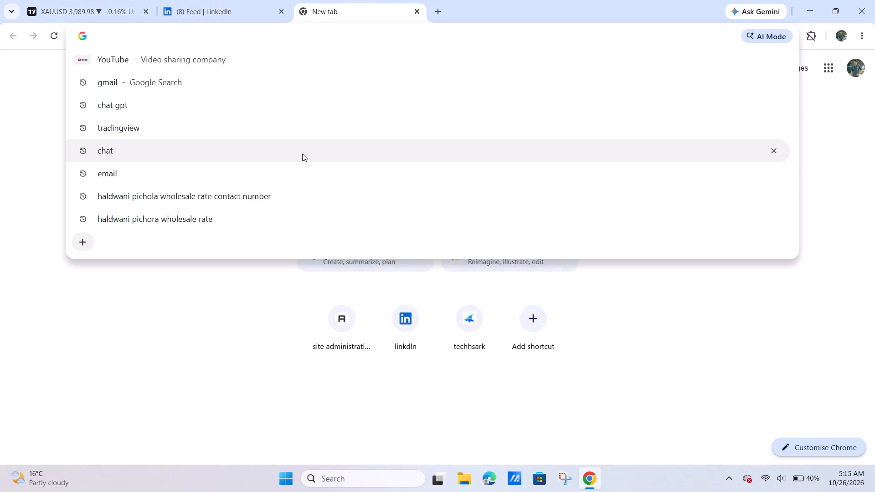
pyautogui.press('f')
pyautogui.moveTo(318, 66); pyautogui.dragTo(317, 75)
pyautogui.click(316, 75)
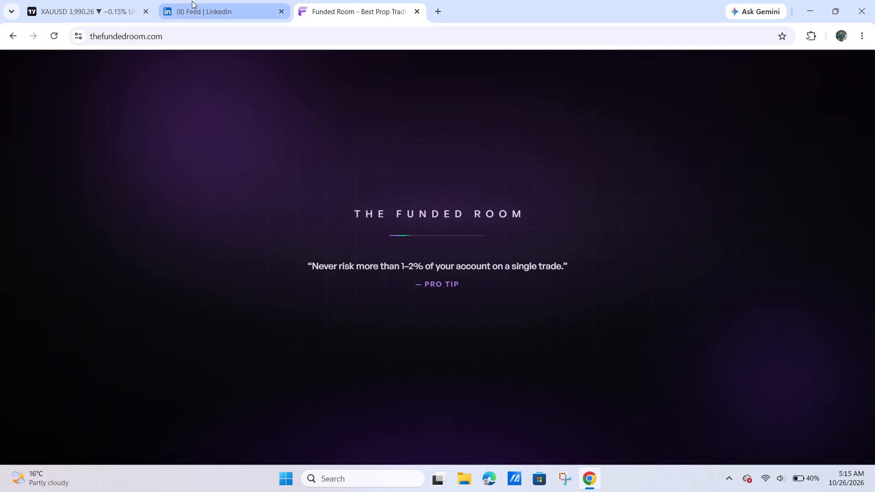
# Switch to LinkedIn and accept both pending invitations, the page follow request and the connection request.
pyautogui.moveTo(223, 0); pyautogui.dragTo(227, 0)
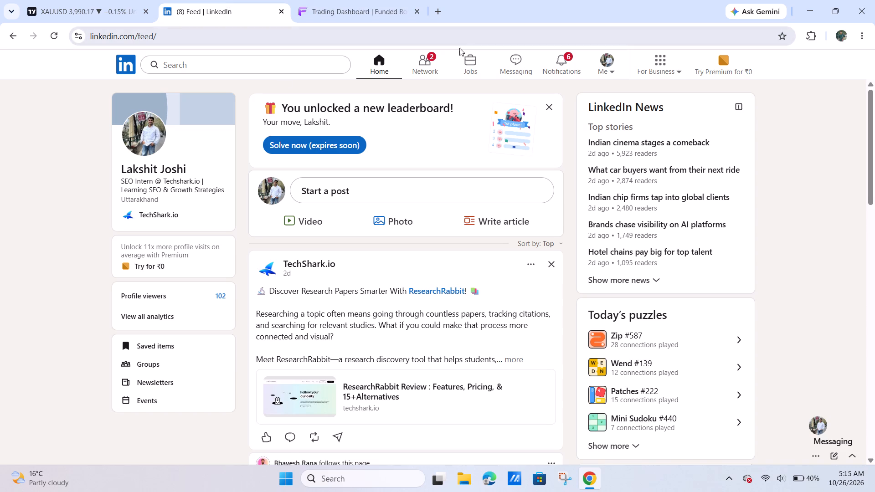
pyautogui.click(429, 67)
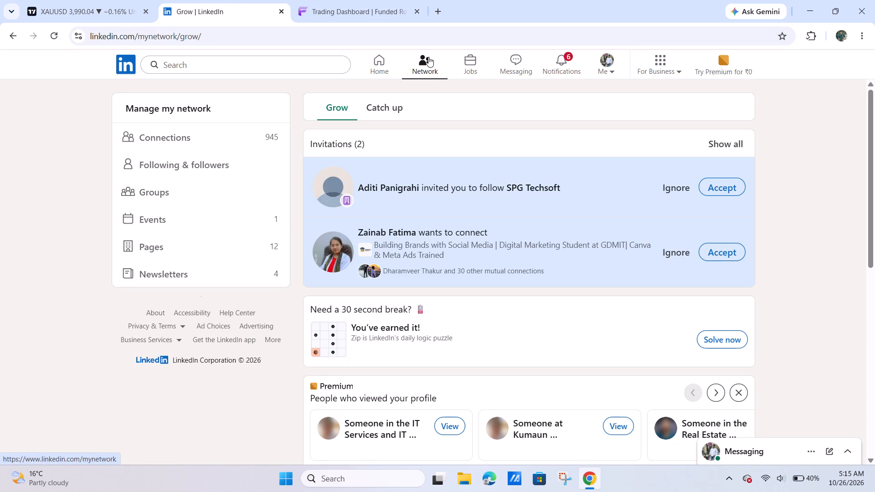
pyautogui.click(707, 180)
pyautogui.click(713, 225)
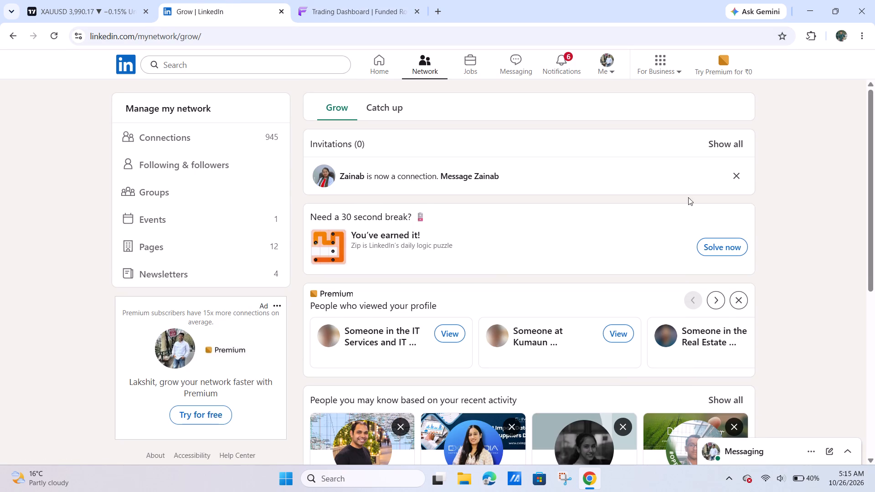
# View the LinkedIn notifications and close the LinkedIn tab.
pyautogui.click(561, 68)
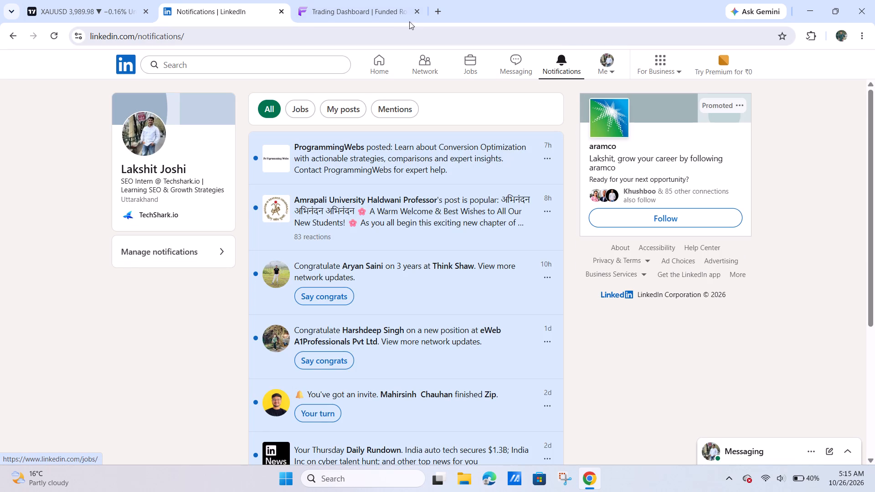
pyautogui.click(283, 8)
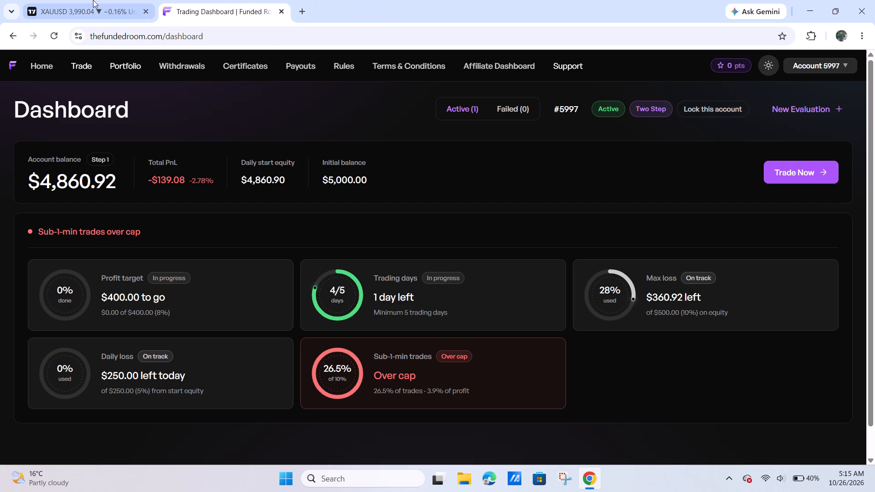
# Open the trading page for the active account from the Funded Room dashboard.
pyautogui.click(803, 173)
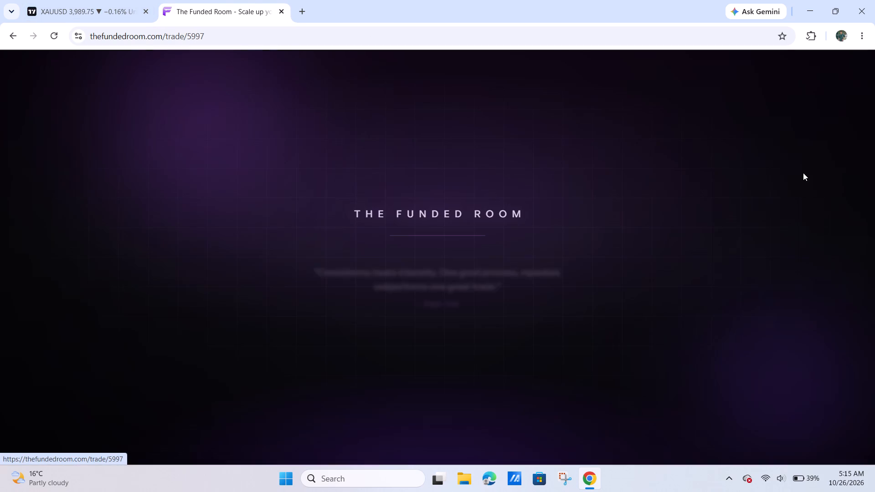
# Switch back to TradingView and examine XAUUSD's drop through the support zone on the 15-minute and 3-minute timeframes.
pyautogui.click(116, 0)
pyautogui.scroll(5, 423, 179)
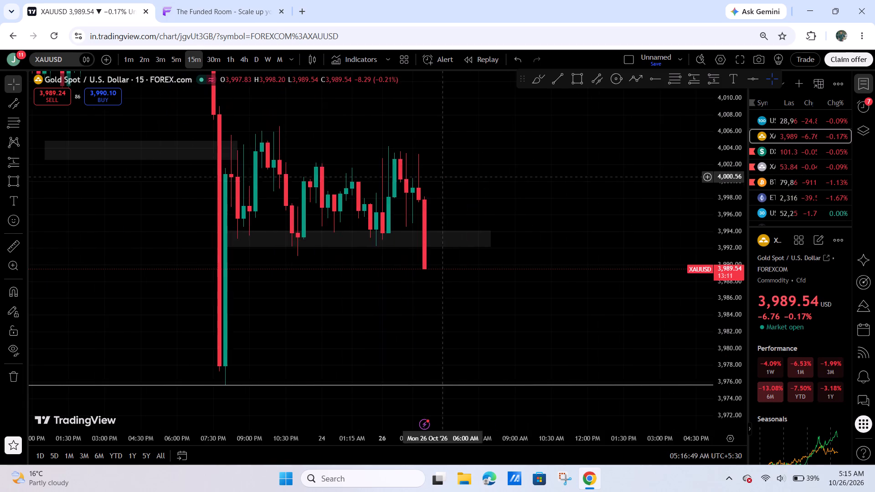
pyautogui.moveTo(530, 177); pyautogui.dragTo(618, 184)
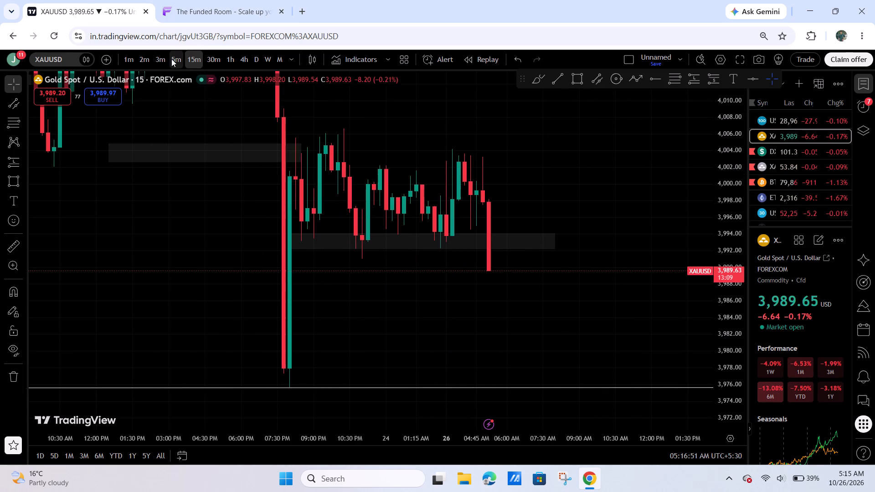
pyautogui.click(146, 56)
pyautogui.click(154, 57)
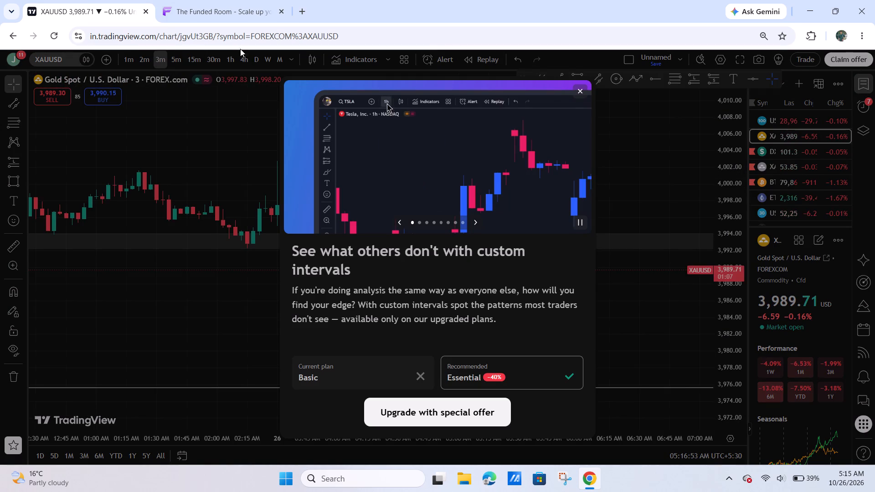
pyautogui.click(581, 90)
pyautogui.scroll(-8, 696, 309)
pyautogui.moveTo(655, 318); pyautogui.dragTo(614, 331)
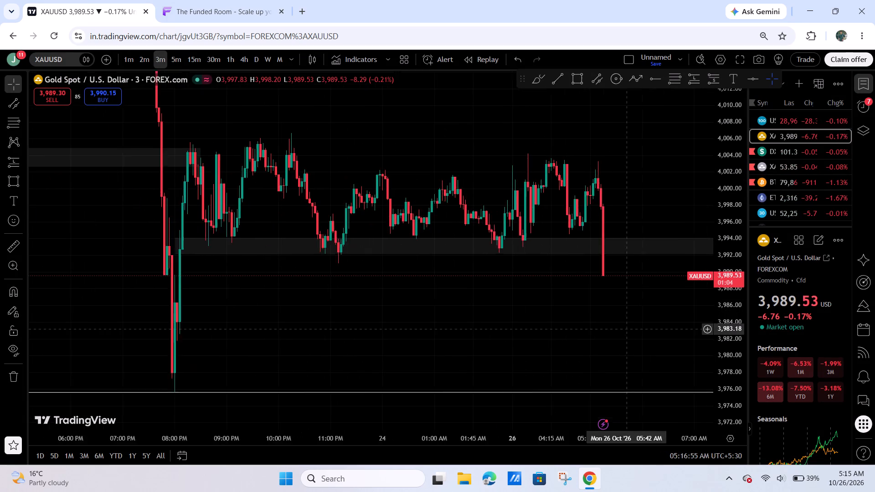
pyautogui.moveTo(614, 331); pyautogui.dragTo(600, 334)
pyautogui.scroll(3, 599, 333)
# Return XAUUSD to the 15-minute timeframe and move the support zone slightly down so its upper edge sits at 3,993.58.
pyautogui.click(192, 64)
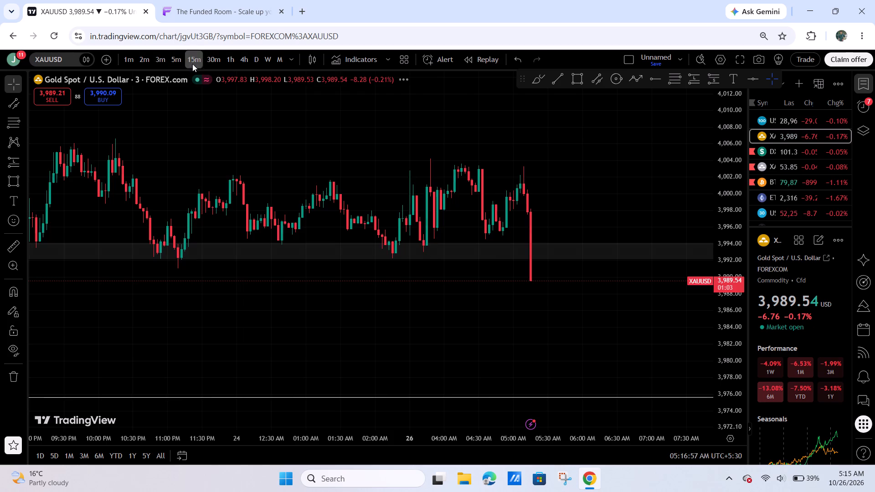
pyautogui.scroll(-1, 541, 236)
pyautogui.moveTo(604, 212); pyautogui.dragTo(648, 214)
pyautogui.scroll(5, 635, 291)
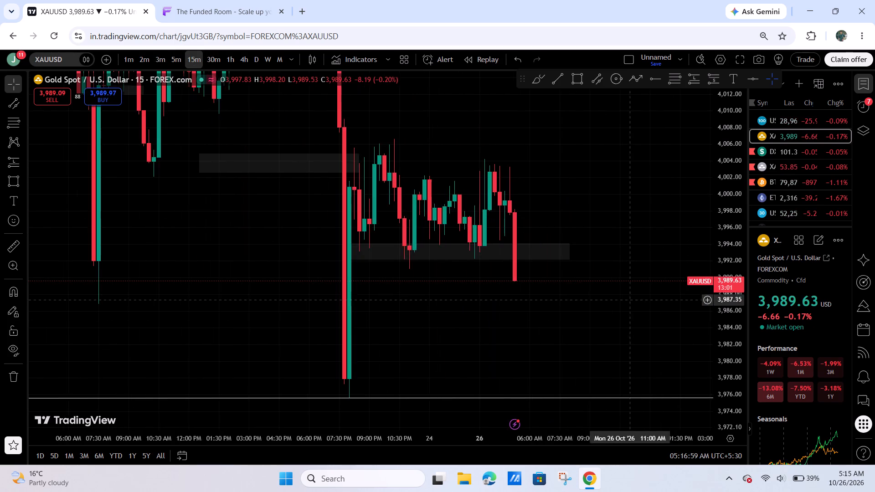
pyautogui.moveTo(569, 337); pyautogui.dragTo(651, 334)
pyautogui.moveTo(648, 333); pyautogui.dragTo(577, 332)
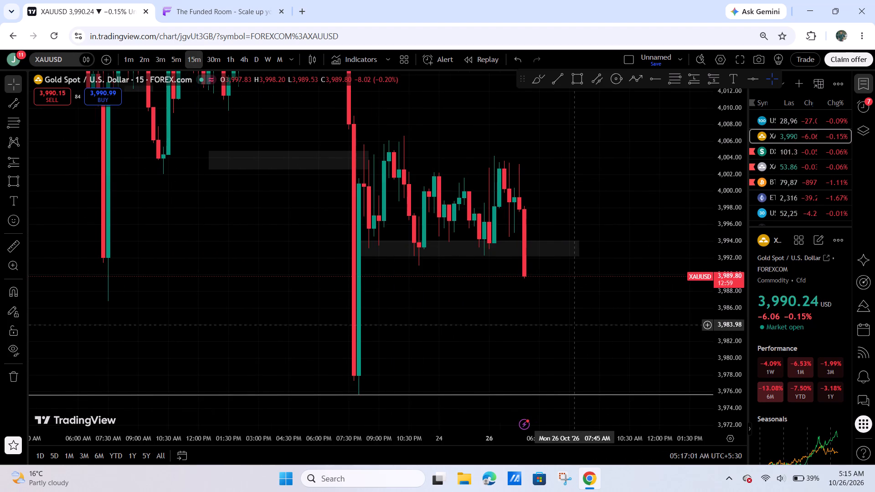
pyautogui.moveTo(453, 257); pyautogui.dragTo(451, 262)
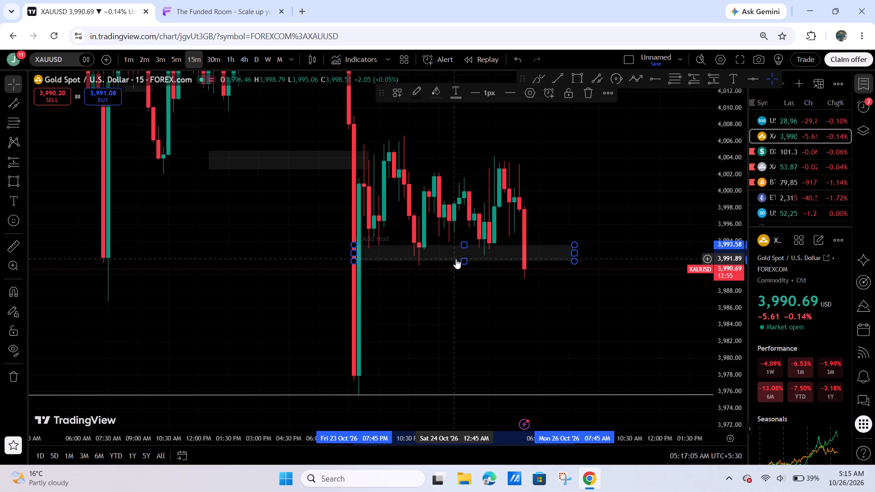
pyautogui.moveTo(463, 281); pyautogui.dragTo(490, 262)
pyautogui.moveTo(582, 279); pyautogui.dragTo(526, 274)
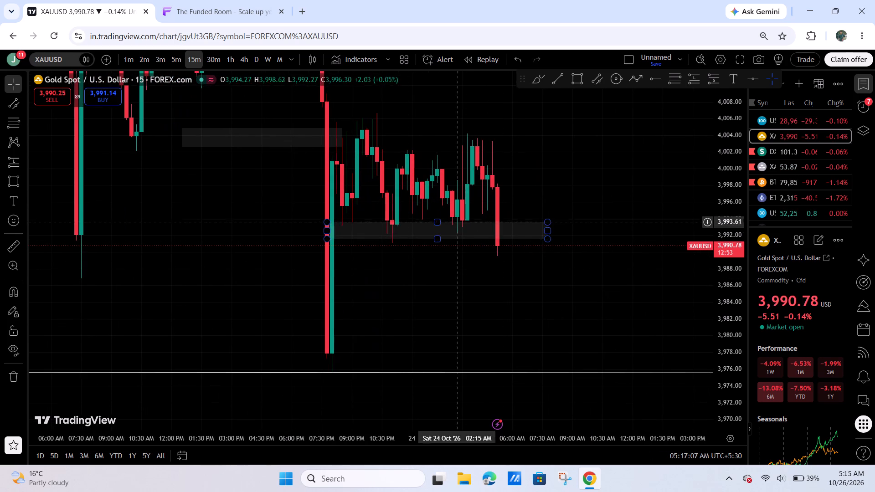
pyautogui.moveTo(515, 204); pyautogui.dragTo(577, 214)
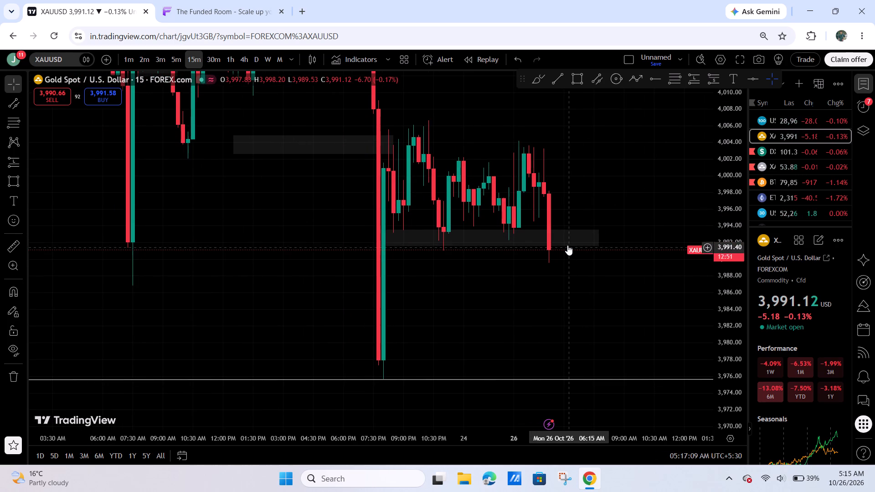
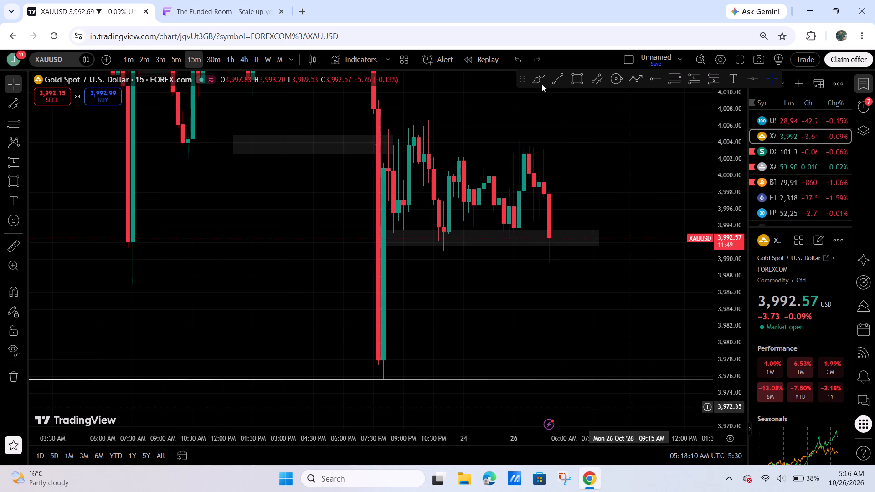
# Open the US Dollar Index (DXY) chart and examine its recent price action on the 15-minute and 30-minute timeframes.
pyautogui.scroll(4, 621, 172)
pyautogui.moveTo(678, 150); pyautogui.dragTo(789, 152)
pyautogui.click(767, 152)
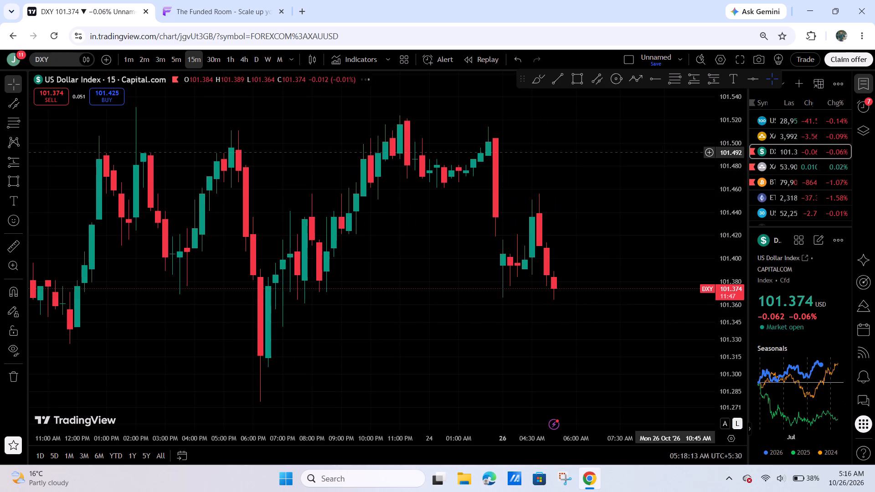
pyautogui.scroll(-4, 638, 207)
pyautogui.moveTo(651, 210); pyautogui.dragTo(684, 145)
pyautogui.moveTo(725, 127); pyautogui.dragTo(711, 237)
pyautogui.moveTo(695, 253); pyautogui.dragTo(609, 267)
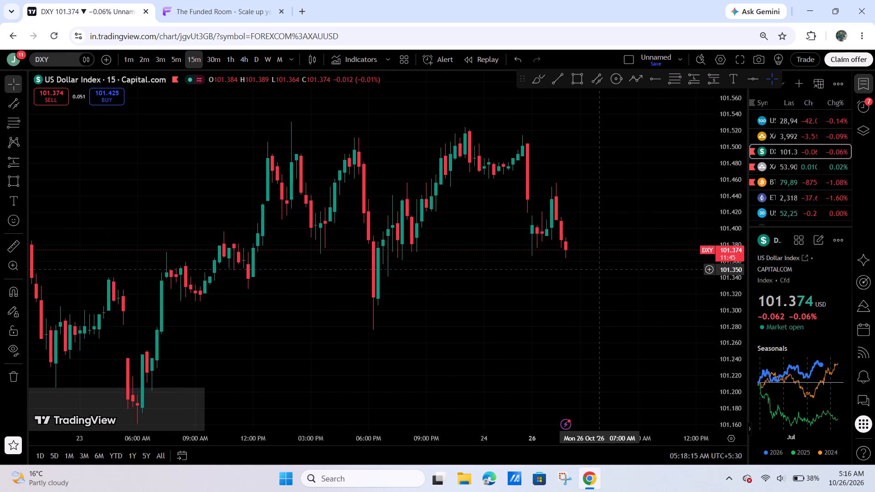
pyautogui.click(221, 59)
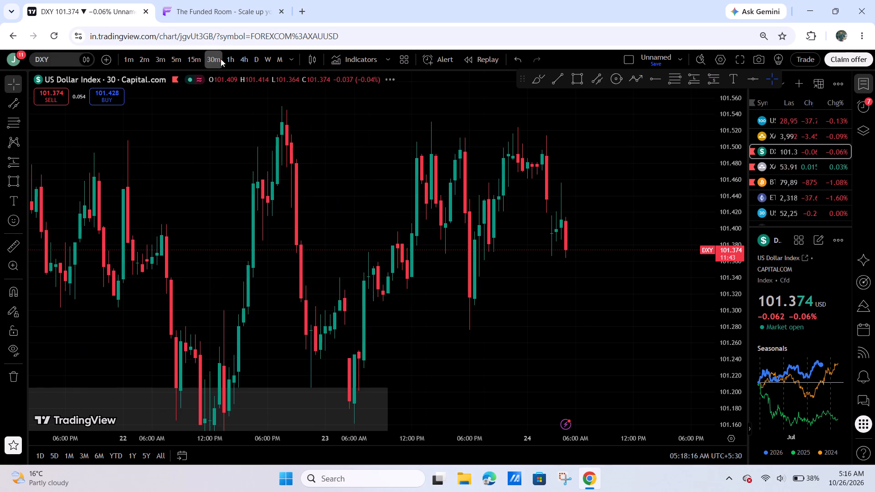
pyautogui.moveTo(746, 131); pyautogui.dragTo(727, 235)
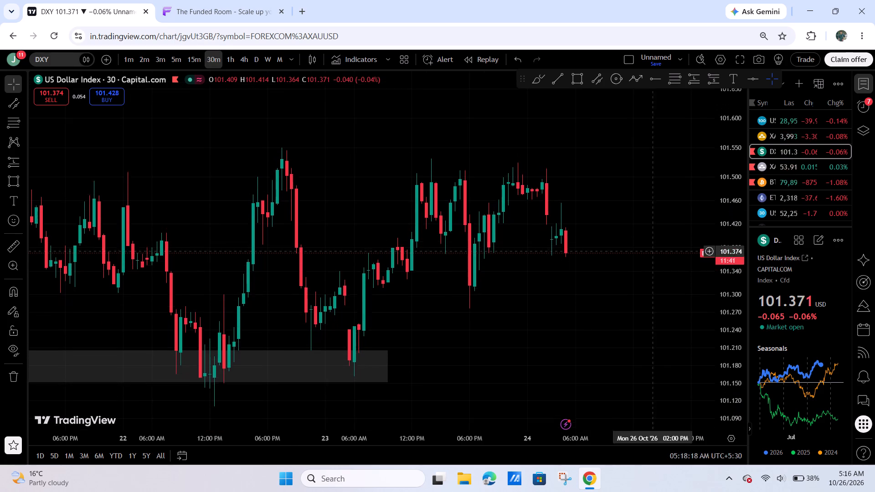
pyautogui.scroll(-4, 620, 267)
pyautogui.moveTo(652, 307); pyautogui.dragTo(609, 309)
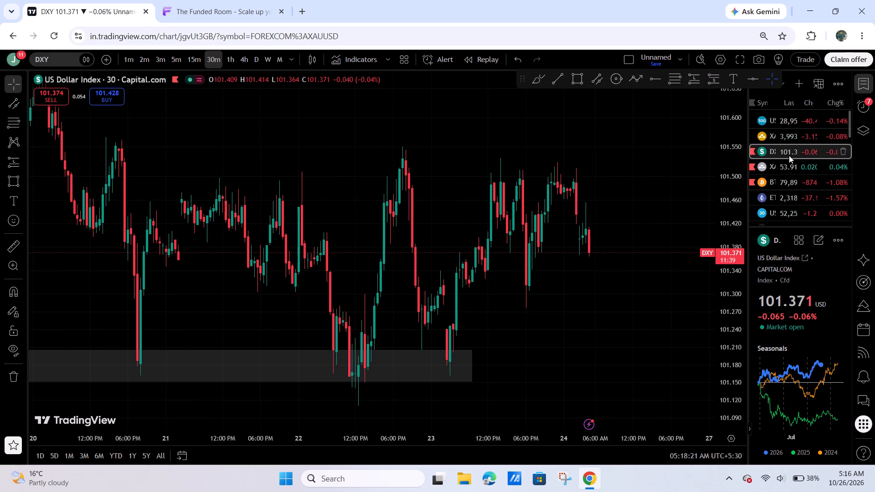
pyautogui.scroll(1, 587, 301)
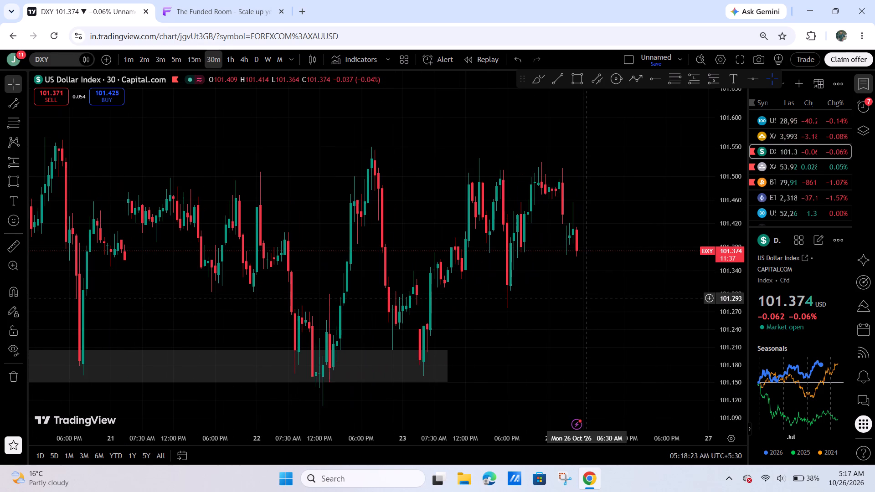